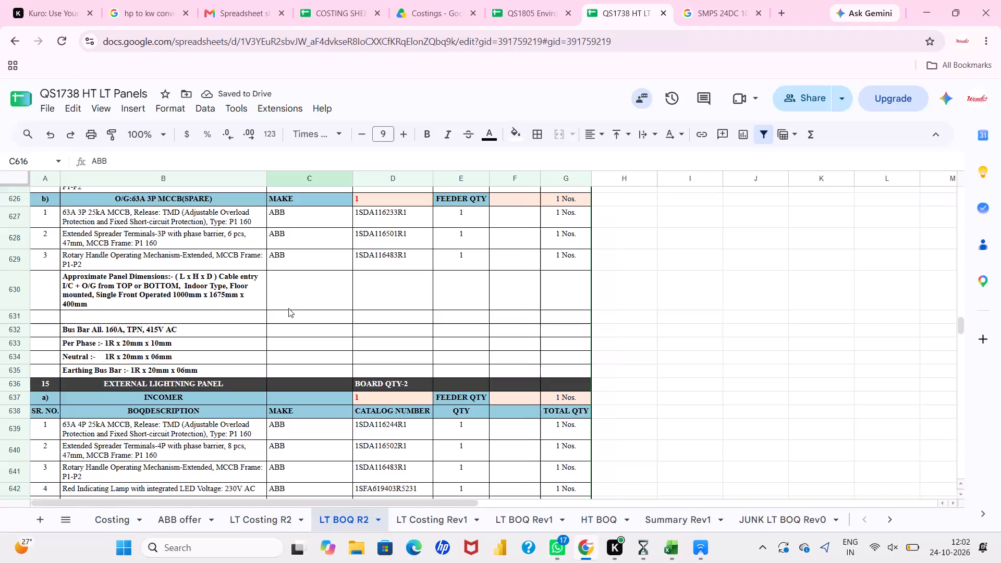
Review the panel sections of the LT BOQ R2 sheet, from the external lighting panel up to the main panels.
{"action": "scroll", "coordinate": [288, 308], "scroll_direction": "up", "scroll_amount": 6}
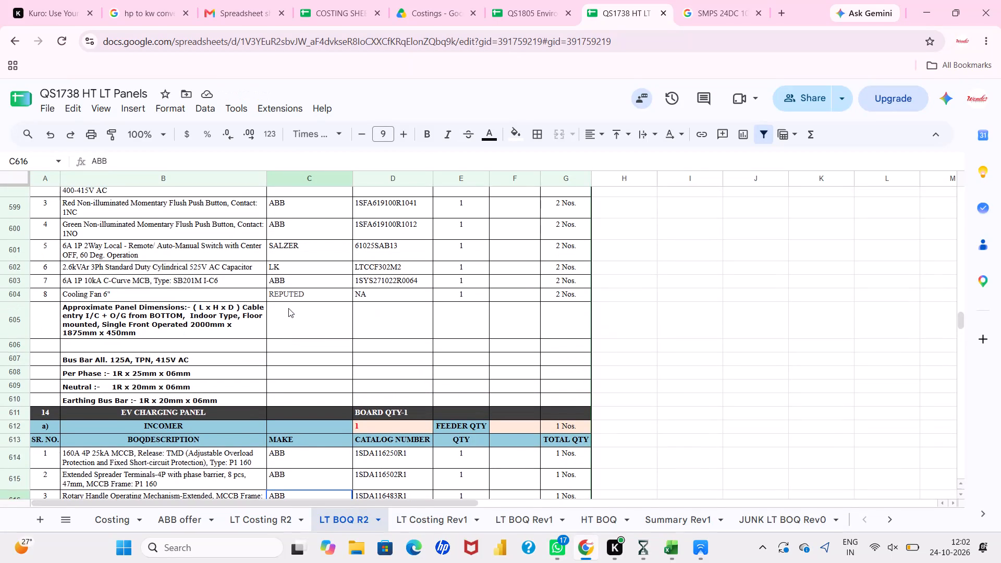
{"action": "scroll", "coordinate": [288, 308], "scroll_direction": "up", "scroll_amount": 8}
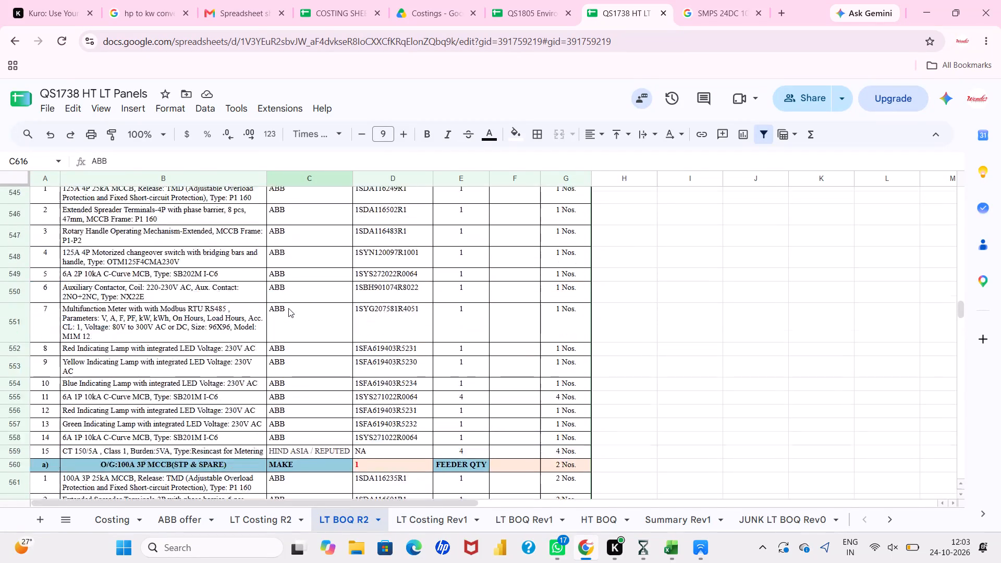
{"action": "scroll", "coordinate": [288, 308], "scroll_direction": "up", "scroll_amount": 16}
{"action": "scroll", "coordinate": [288, 308], "scroll_direction": "up", "scroll_amount": 5}
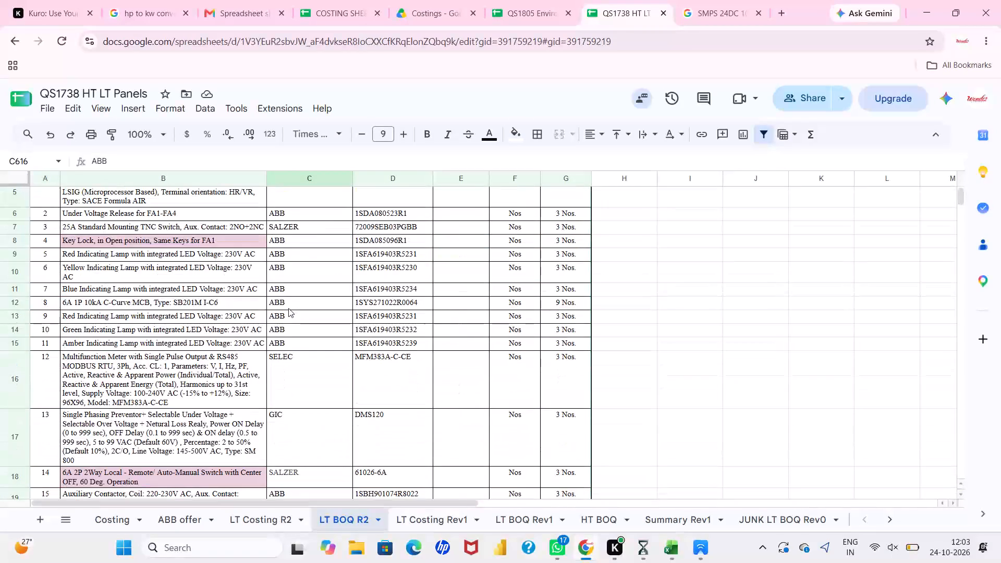
{"action": "scroll", "coordinate": [288, 308], "scroll_direction": "down", "scroll_amount": 2}
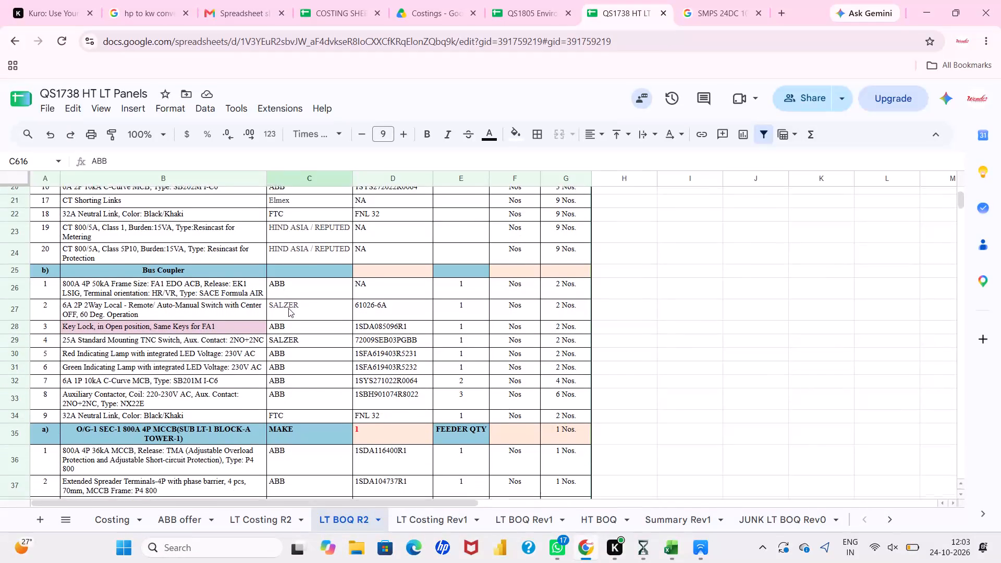
{"action": "scroll", "coordinate": [288, 308], "scroll_direction": "down", "scroll_amount": 3}
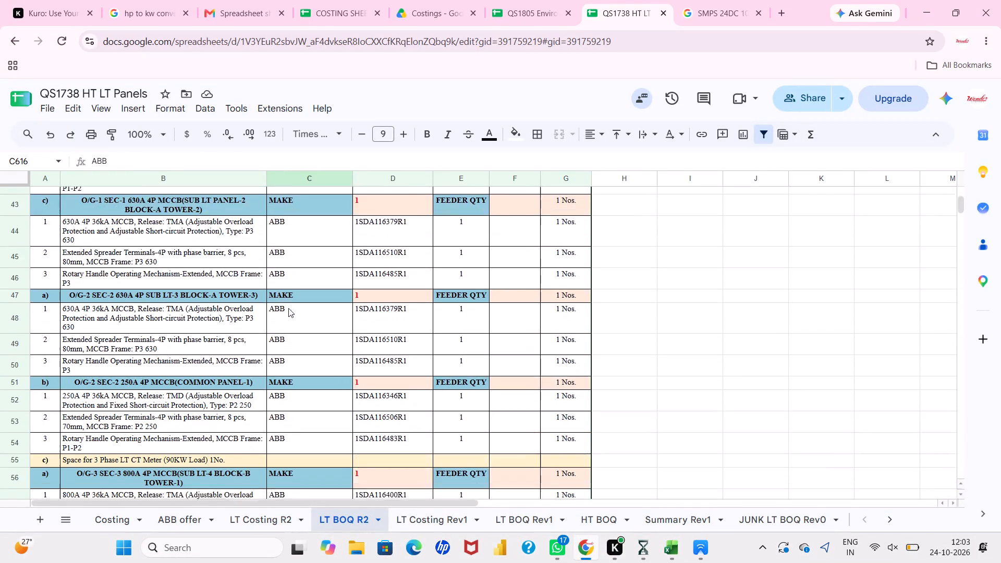
{"action": "scroll", "coordinate": [288, 308], "scroll_direction": "down", "scroll_amount": 5}
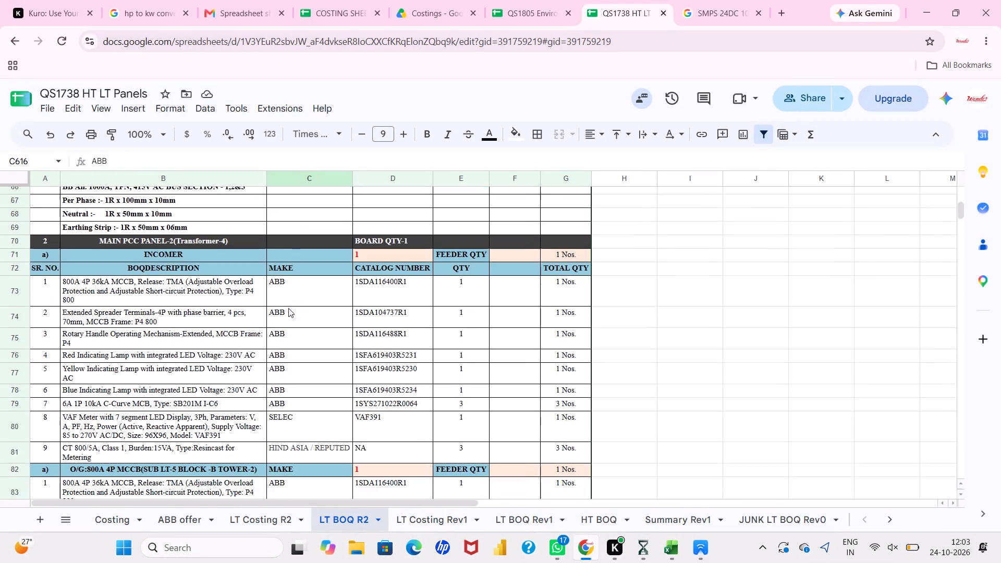
{"action": "scroll", "coordinate": [288, 308], "scroll_direction": "down", "scroll_amount": 2}
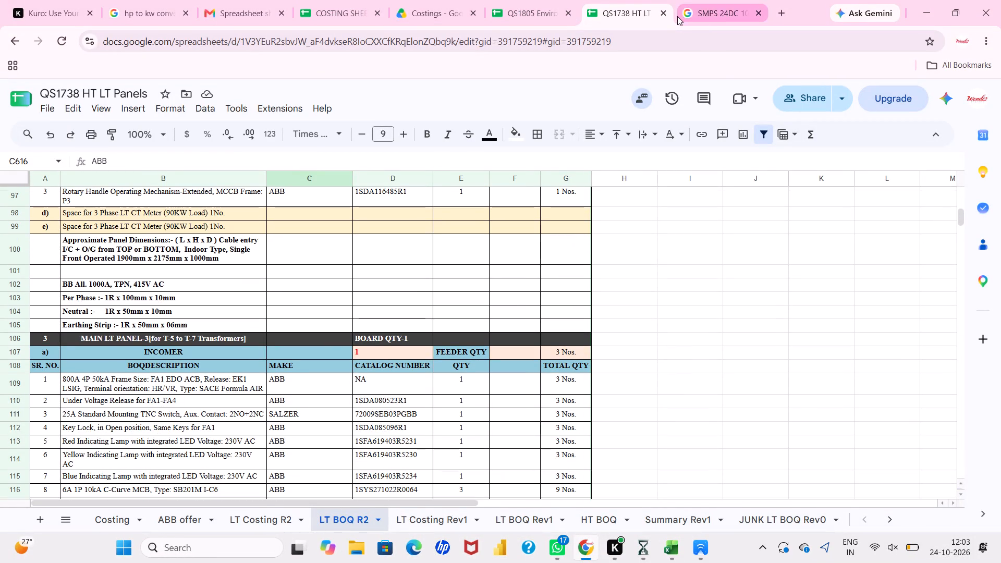
Close the QS1738 HT LT Panels, SMPS search, COSTING SHEET and hp to kW conversion browser pages.
{"action": "left_click", "coordinate": [665, 16]}
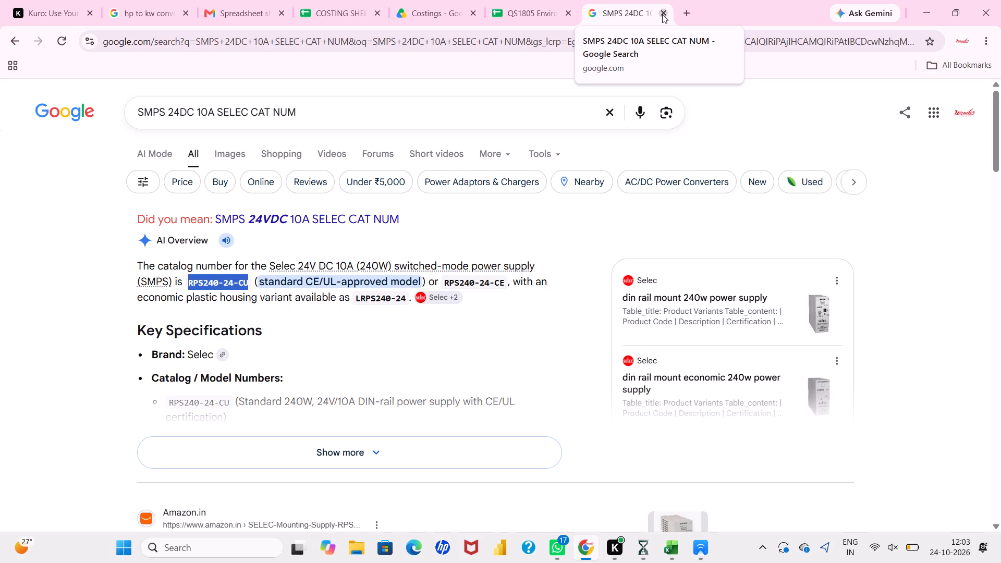
{"action": "left_click", "coordinate": [662, 14]}
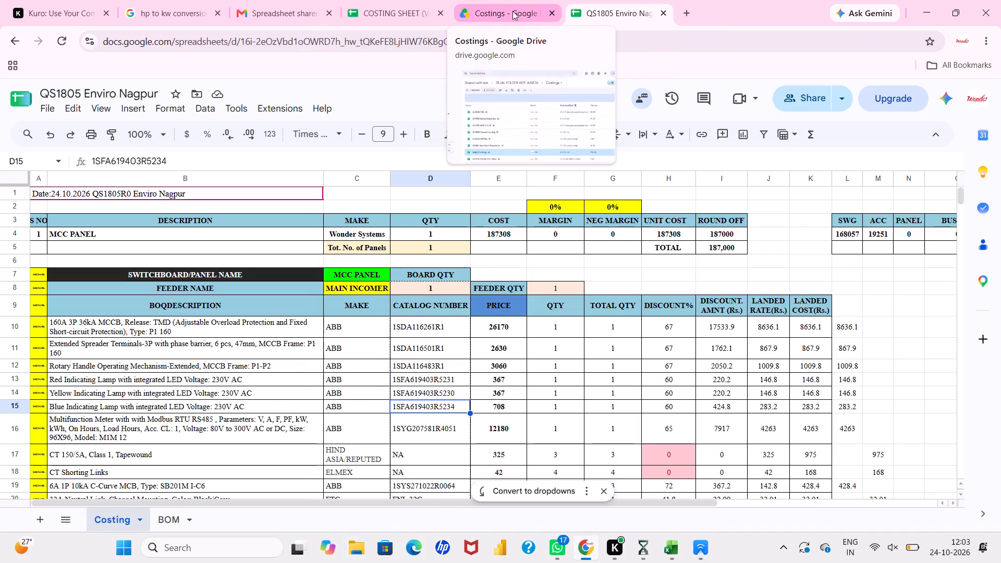
{"action": "left_click", "coordinate": [511, 9]}
{"action": "left_click", "coordinate": [616, 0]}
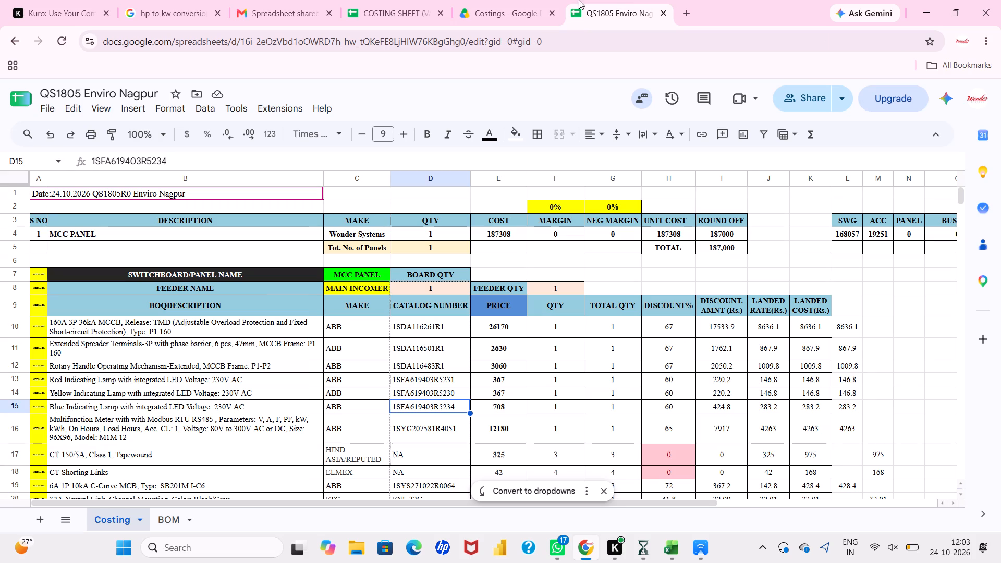
{"action": "left_click", "coordinate": [390, 0]}
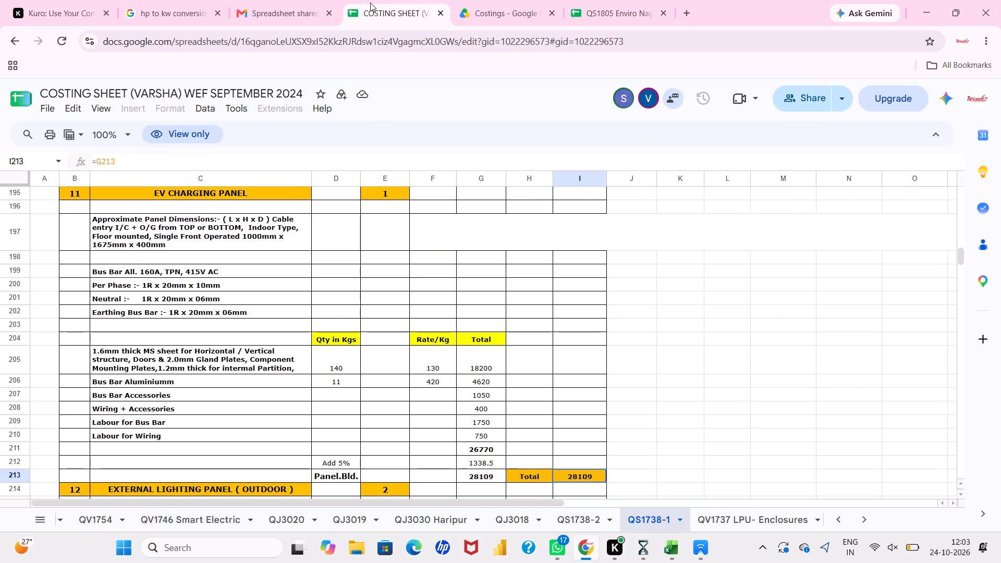
{"action": "left_click", "coordinate": [441, 14]}
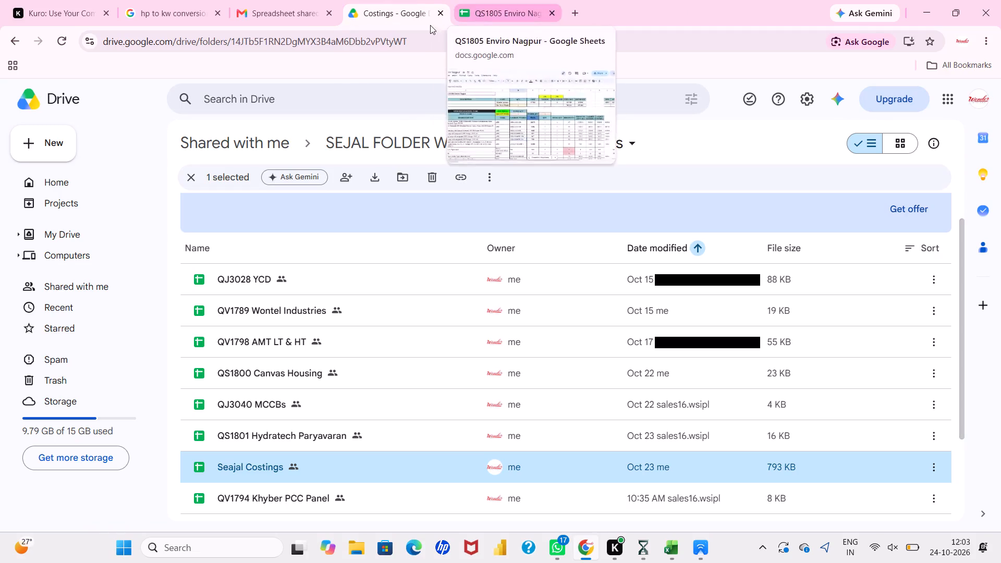
{"action": "left_click", "coordinate": [222, 15]}
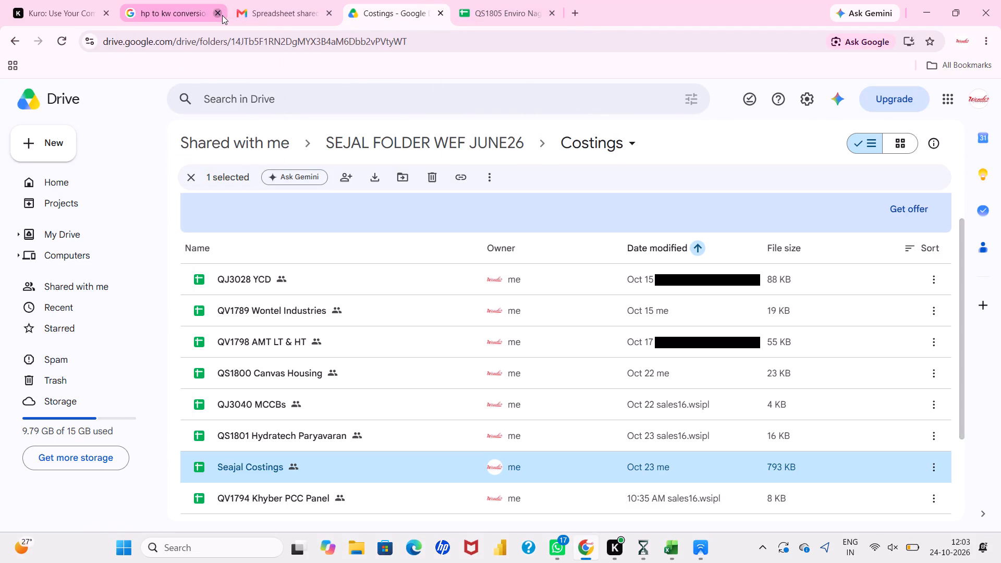
Switch to File Explorer and open the Costings folder to view its files.
{"action": "left_click", "coordinate": [363, 553]}
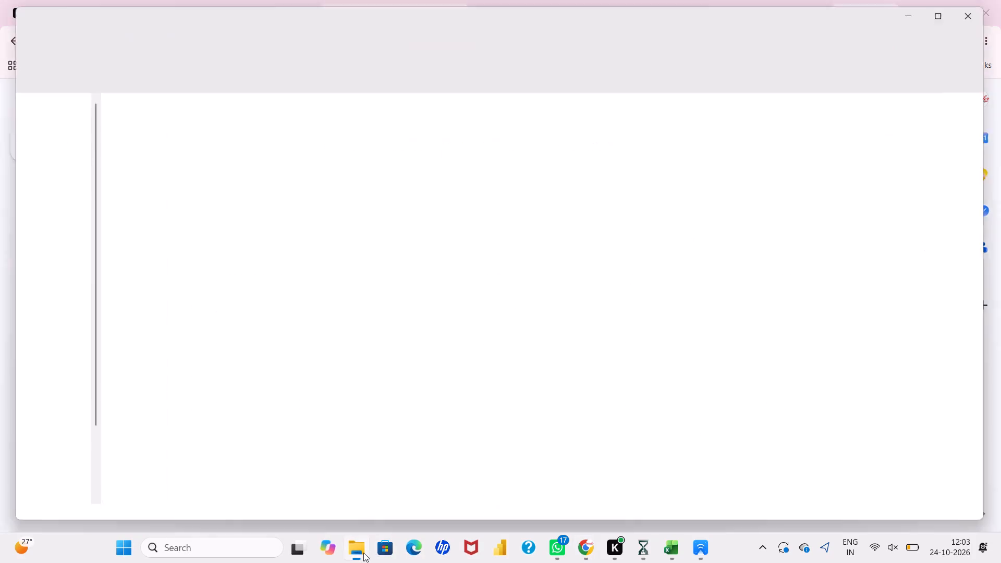
{"action": "double_click", "coordinate": [67, 460]}
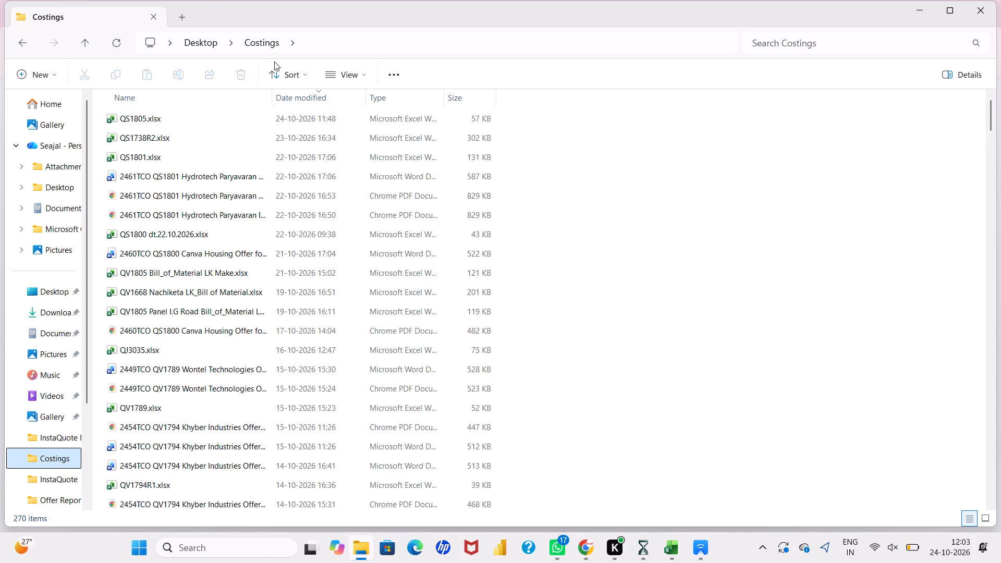
Switch back to Chrome and open the QS1800 Canvas Housing spreadsheet from the Drive Costings folder.
{"action": "left_click", "coordinate": [589, 550]}
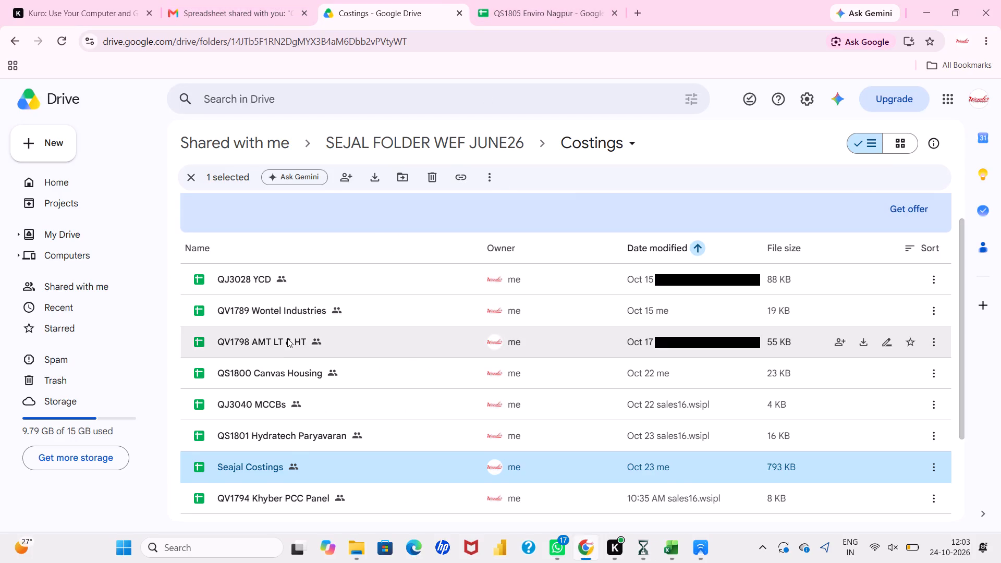
{"action": "scroll", "coordinate": [284, 445], "scroll_direction": "down", "scroll_amount": 1}
{"action": "double_click", "coordinate": [301, 336]}
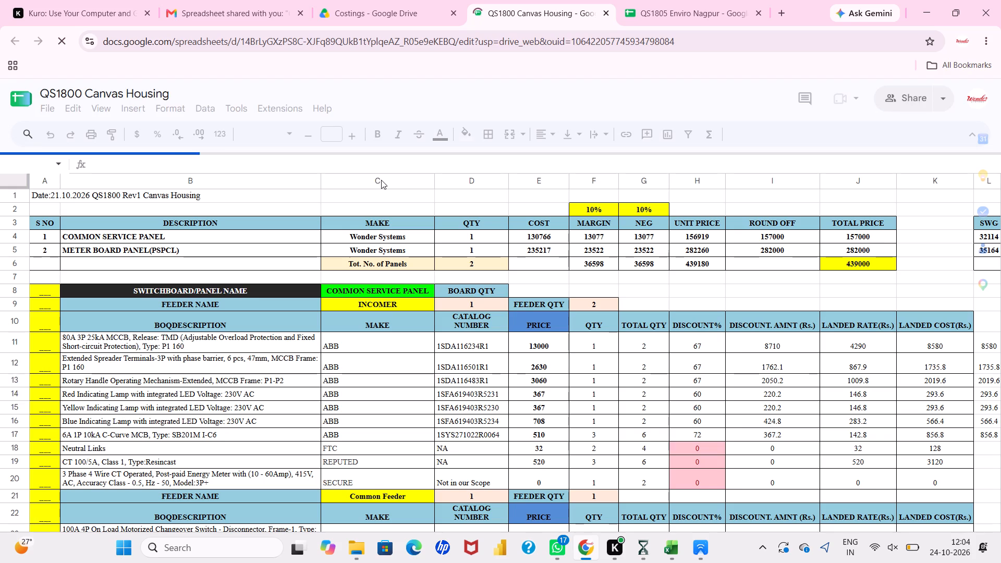
Compare the panel summary tables on the BOM R1, COSTING R0 and BOM R0 sheets.
{"action": "left_click", "coordinate": [477, 234]}
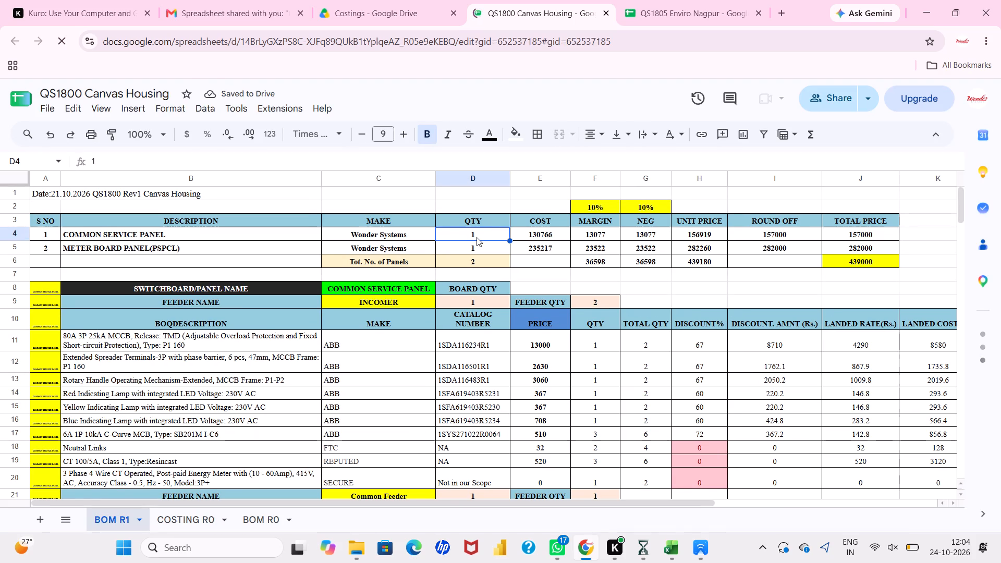
{"action": "left_click", "coordinate": [173, 512]}
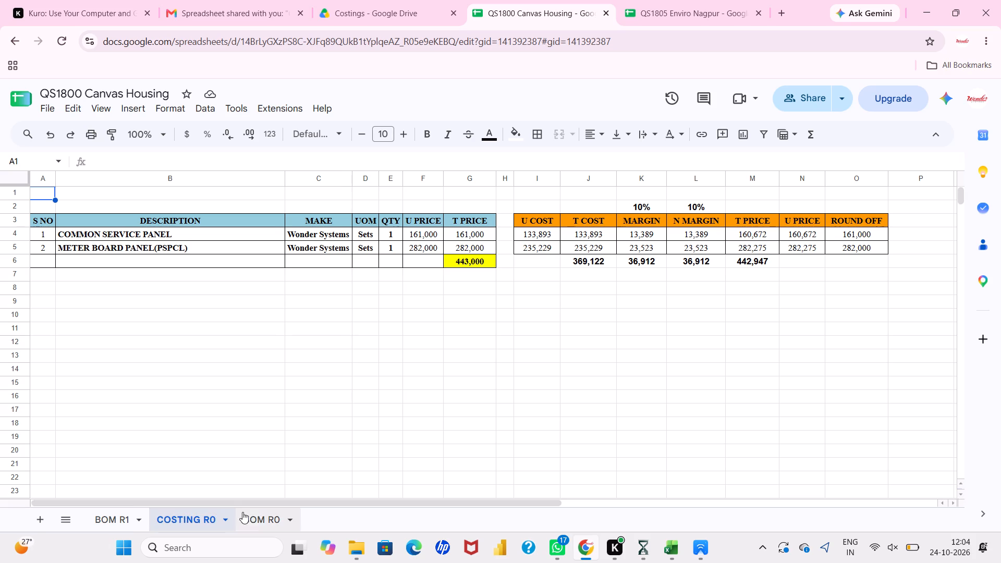
{"action": "left_click", "coordinate": [264, 515]}
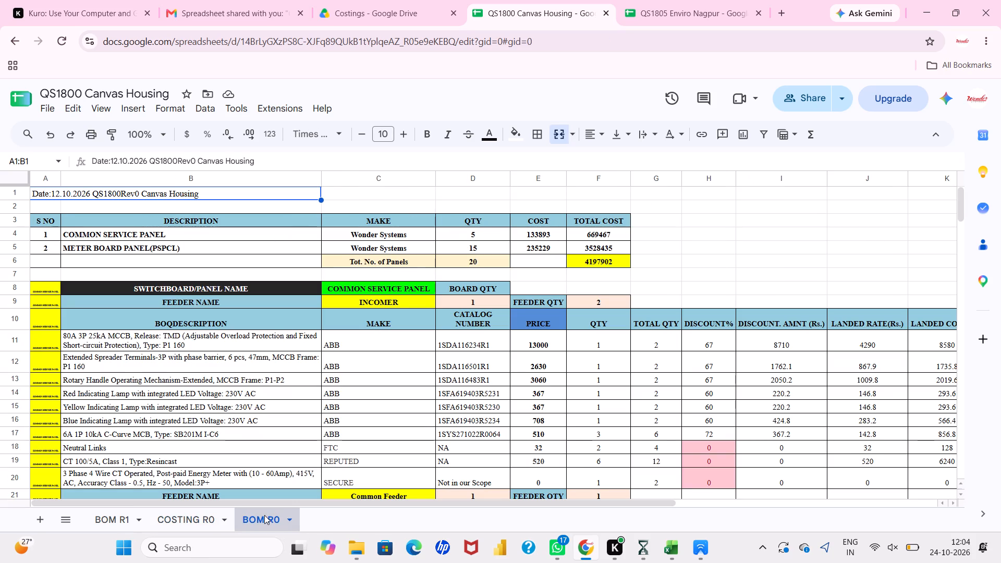
{"action": "left_click", "coordinate": [127, 522]}
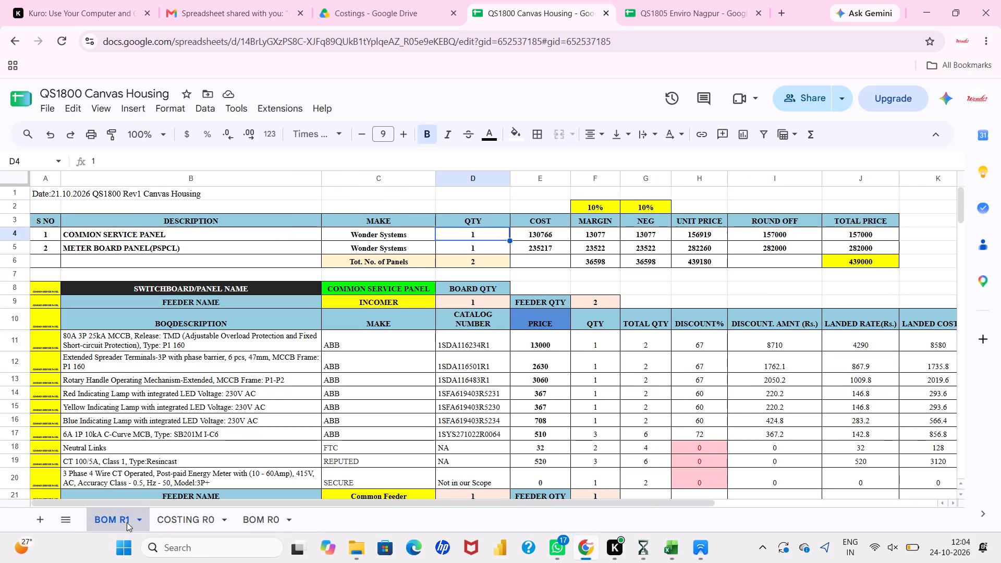
{"action": "scroll", "coordinate": [558, 253], "scroll_direction": "left", "scroll_amount": 1}
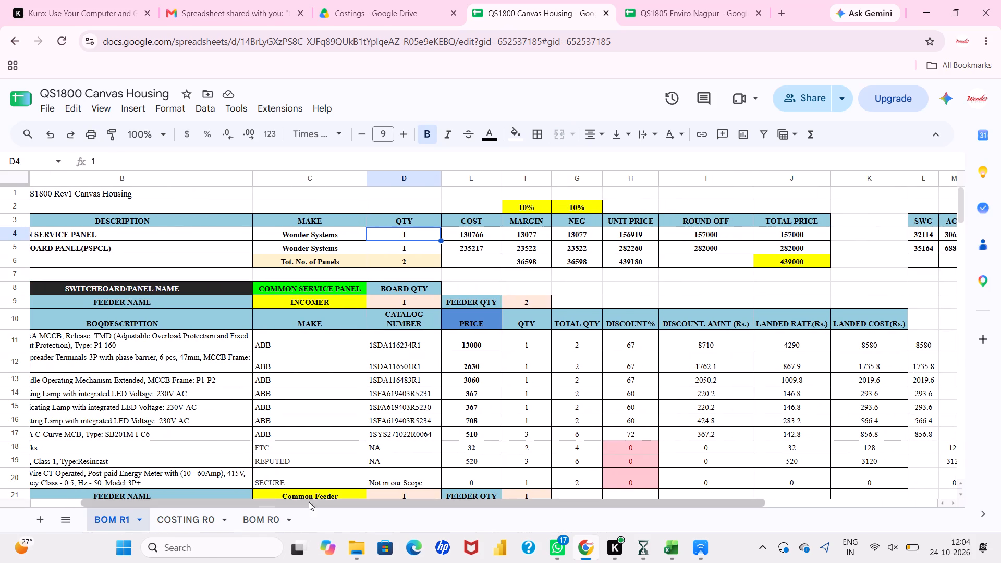
Copy the QTY, COST and TOTAL COST block D3:F6 from BOM R0 and paste it at E3 of BOM R1.
{"action": "left_click", "coordinate": [273, 519]}
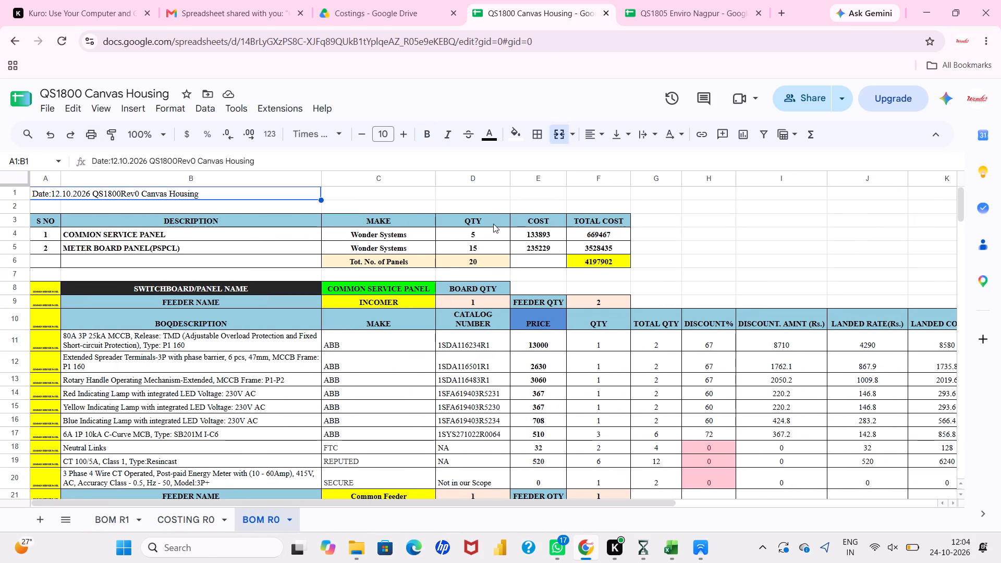
{"action": "left_click_drag", "start_coordinate": [493, 224], "coordinate": [588, 263]}
{"action": "key", "text": "ctrl+c"}
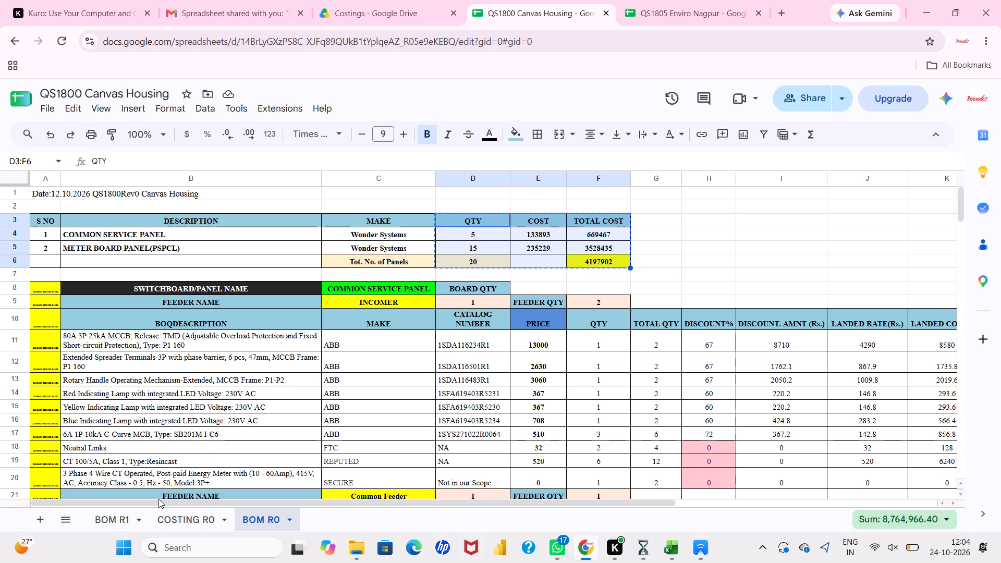
{"action": "left_click", "coordinate": [121, 516]}
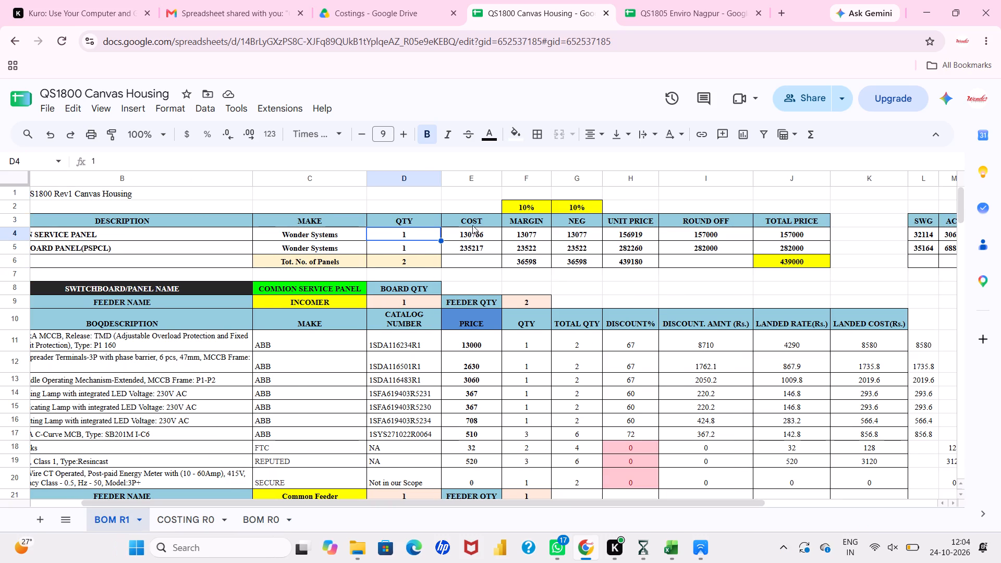
{"action": "left_click", "coordinate": [472, 225]}
{"action": "key", "text": "ctrl+v"}
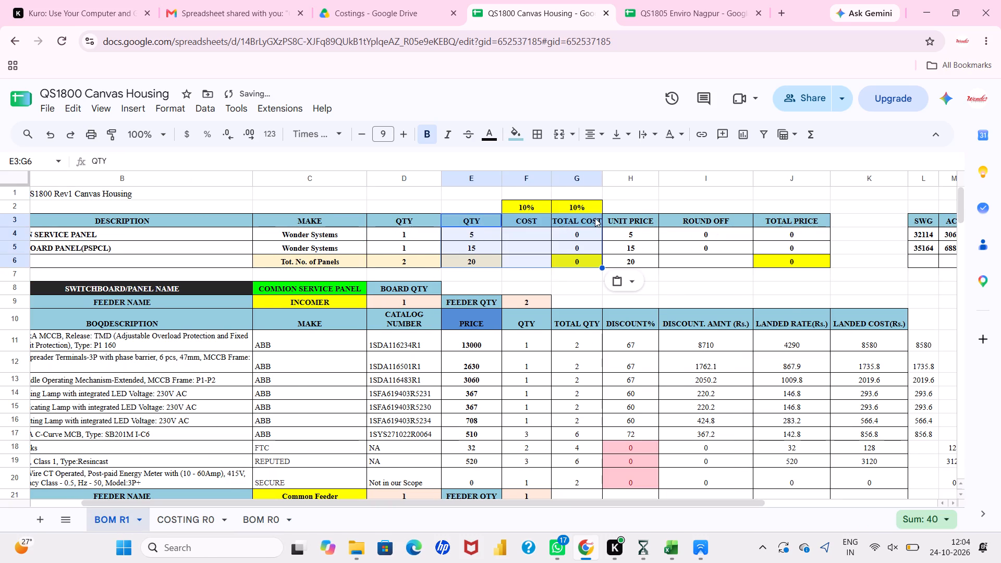
Clear the formatting and contents of the UNIT PRICE, ROUND OFF and TOTAL PRICE cells H2:J6 in BOM R1.
{"action": "left_click_drag", "start_coordinate": [632, 214], "coordinate": [791, 259]}
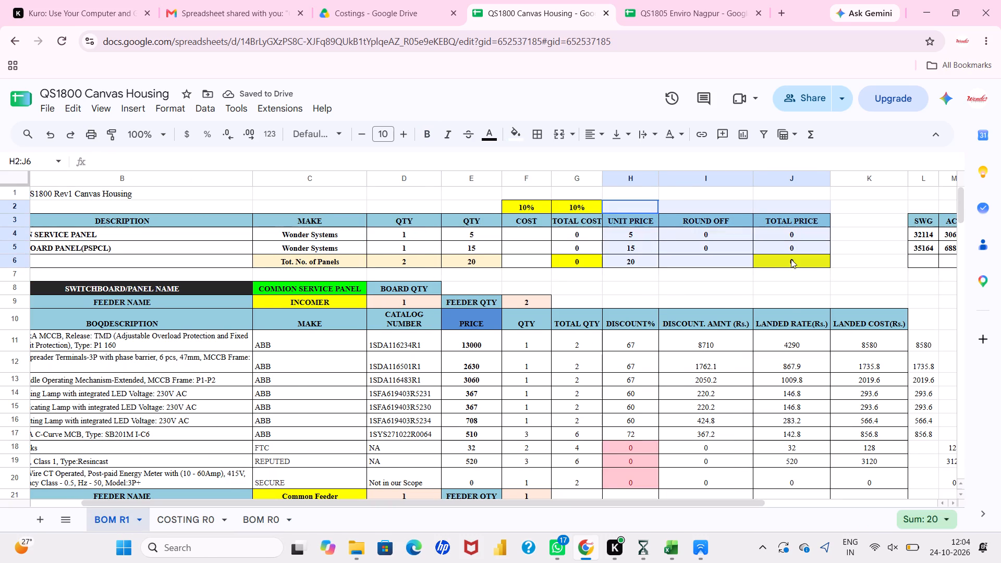
{"action": "left_click_drag", "start_coordinate": [791, 259], "coordinate": [792, 259]}
{"action": "left_click", "coordinate": [168, 115]}
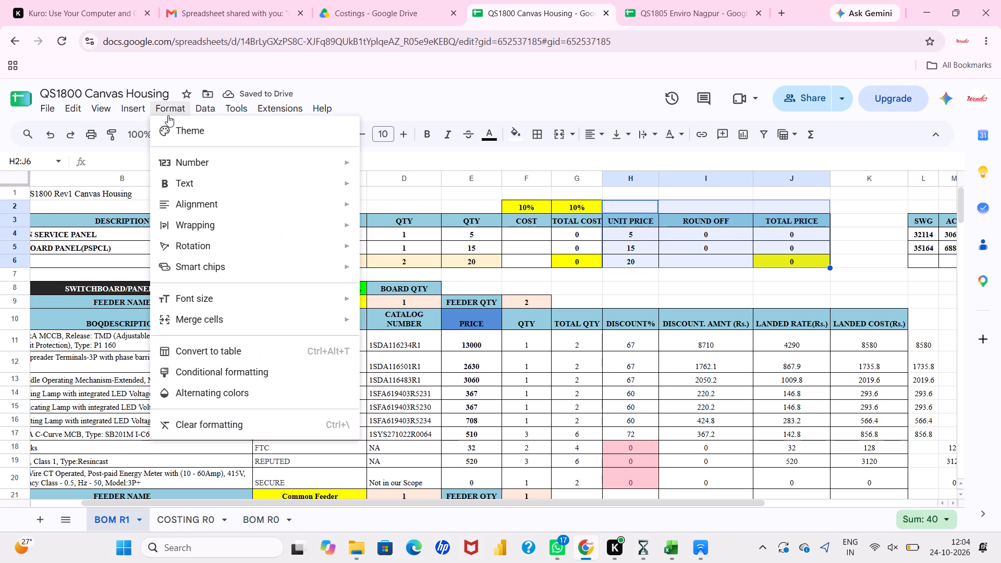
{"action": "left_click", "coordinate": [211, 421]}
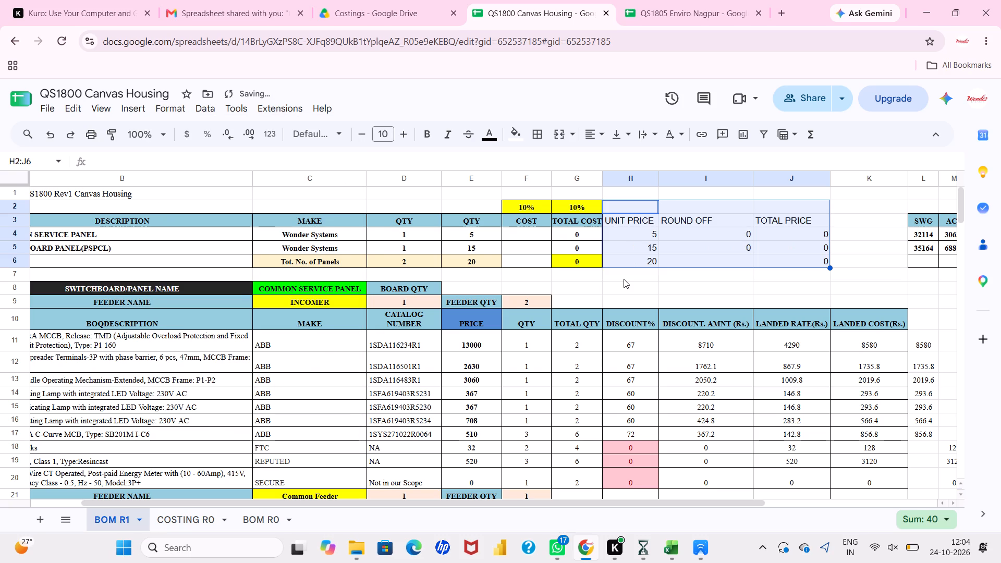
{"action": "key", "text": "Delete"}
Clear the formatting and contents of the 10% margin cells F2:G2 above the summary table.
{"action": "left_click_drag", "start_coordinate": [541, 207], "coordinate": [582, 207]}
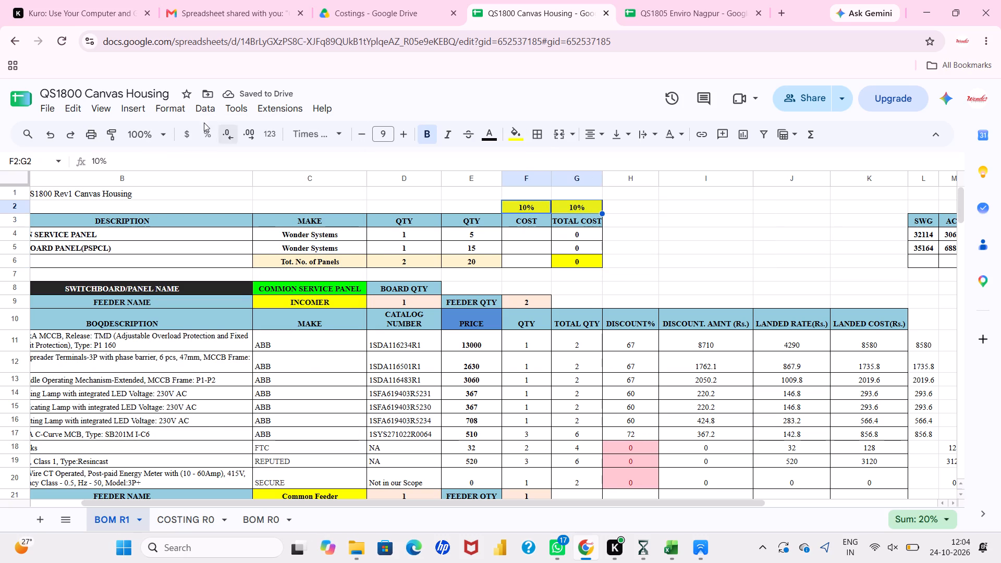
{"action": "left_click", "coordinate": [154, 106]}
{"action": "left_click", "coordinate": [219, 429]}
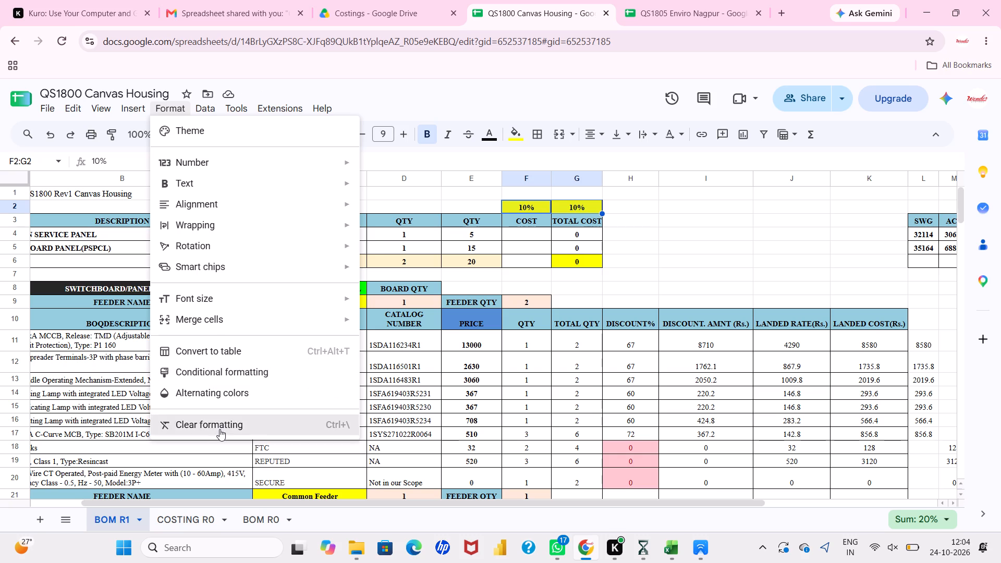
{"action": "key", "text": "Delete"}
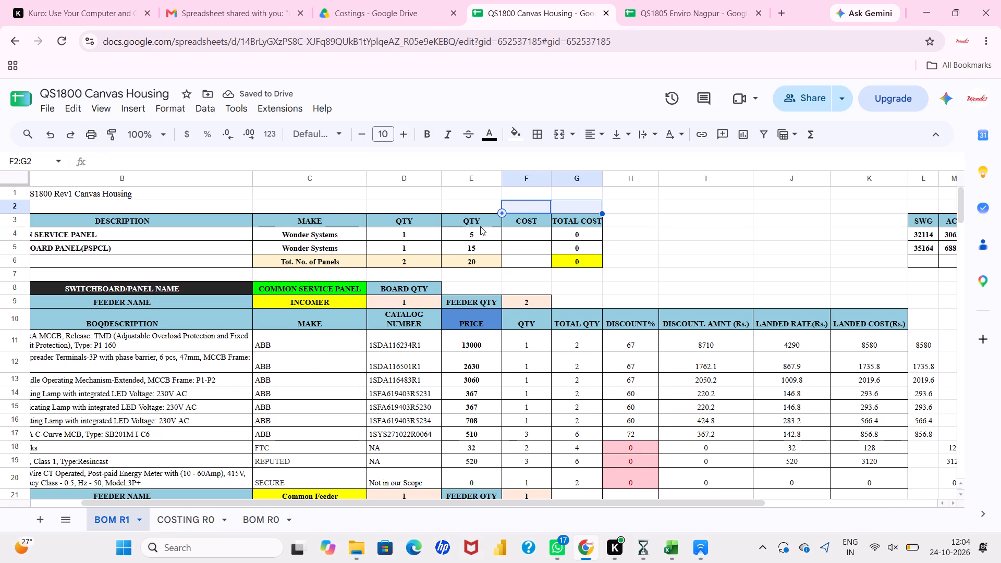
Copy the QTY, COST and TOTAL COST block E3:G6 and paste it at D3 over the original QTY column.
{"action": "left_click_drag", "start_coordinate": [480, 226], "coordinate": [557, 257]}
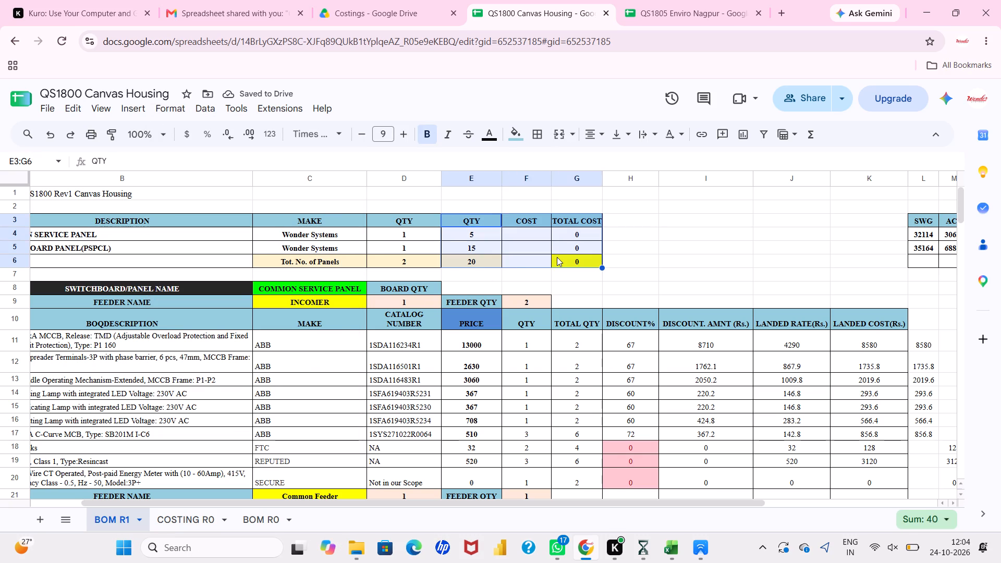
{"action": "key", "text": "ctrl+c"}
{"action": "left_click", "coordinate": [399, 223]}
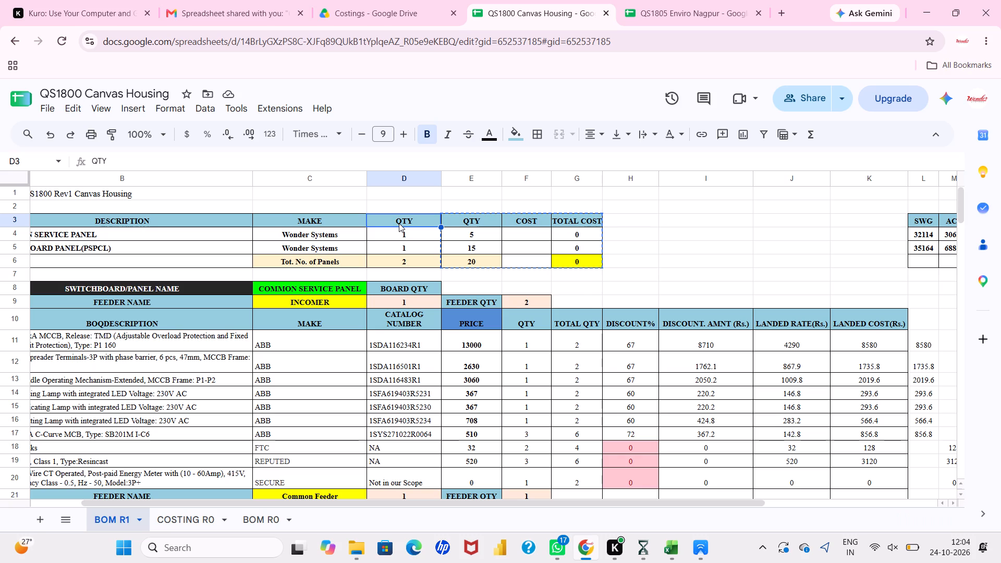
{"action": "key", "text": "ctrl+v"}
Clear the formatting and contents of the leftover TOTAL COST cells G3:G6 in BOM R1.
{"action": "left_click_drag", "start_coordinate": [570, 221], "coordinate": [571, 260]}
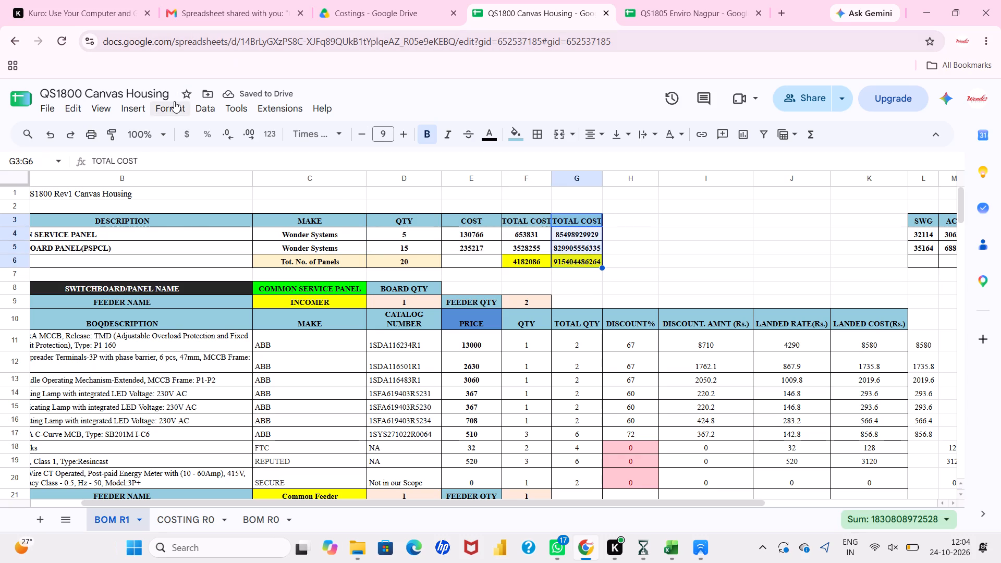
{"action": "left_click", "coordinate": [174, 101]}
{"action": "left_click", "coordinate": [224, 425]}
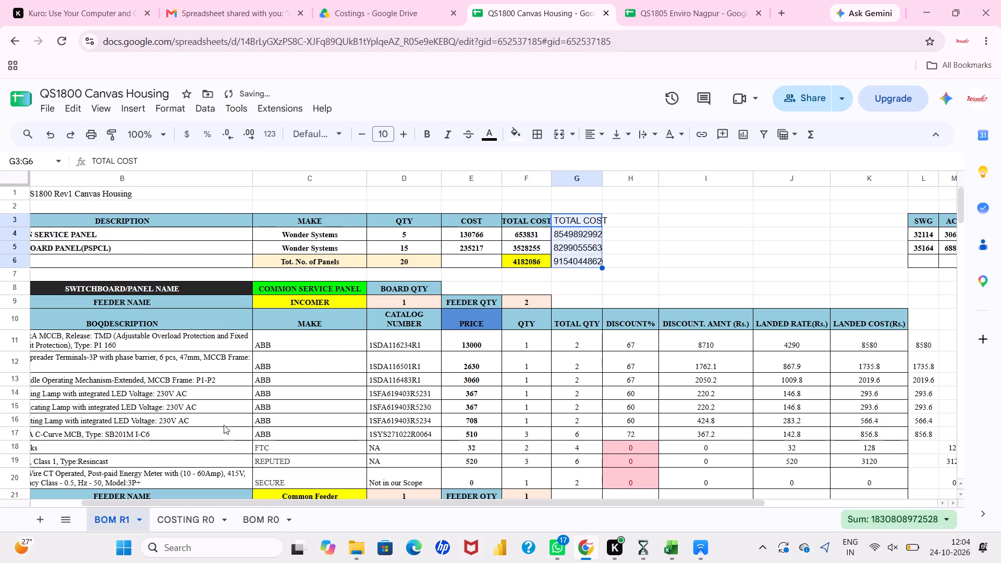
{"action": "key", "text": "Delete"}
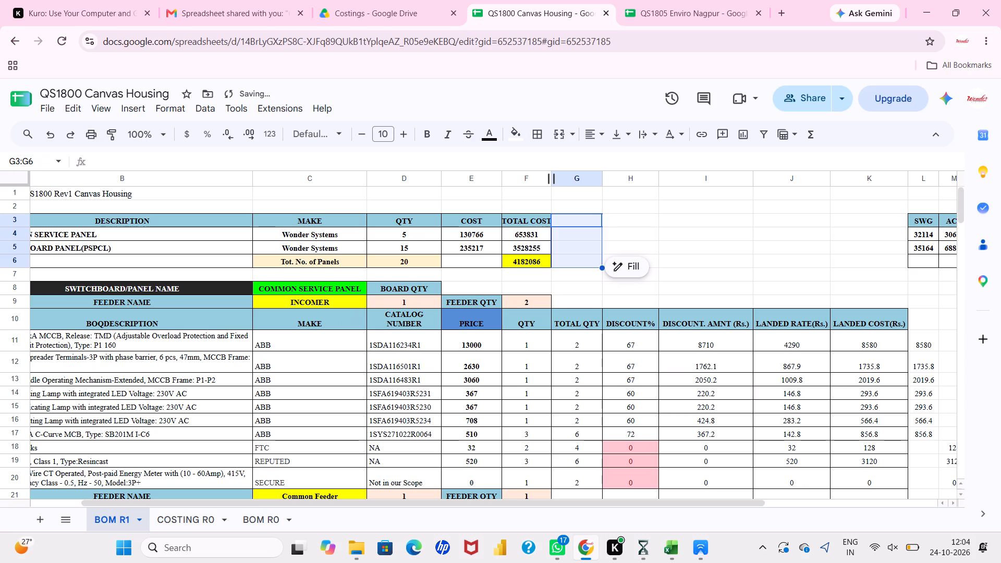
Auto-fit the width of column F in BOM R1 to its TOTAL COST contents.
{"action": "double_click", "coordinate": [552, 179]}
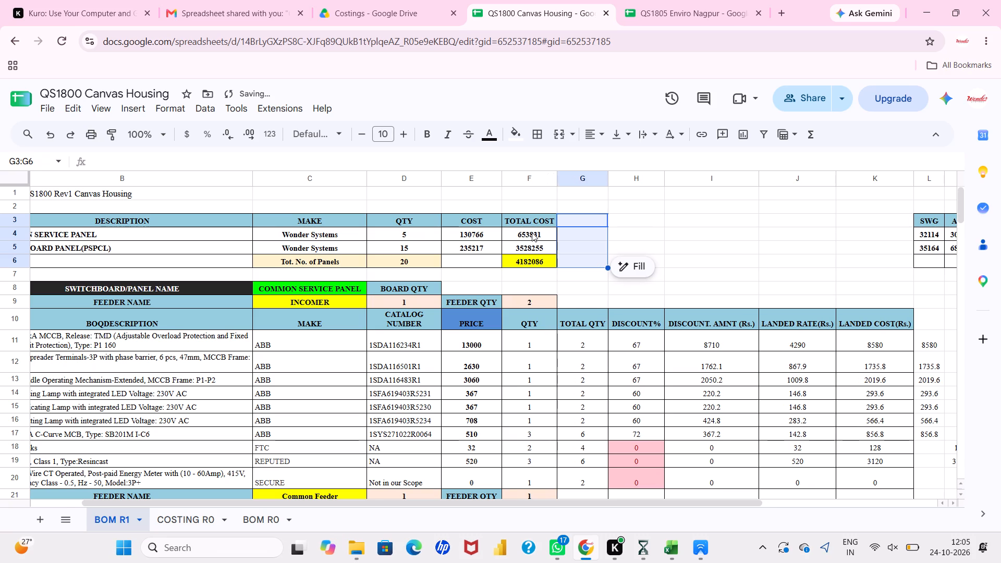
{"action": "left_click", "coordinate": [700, 288]}
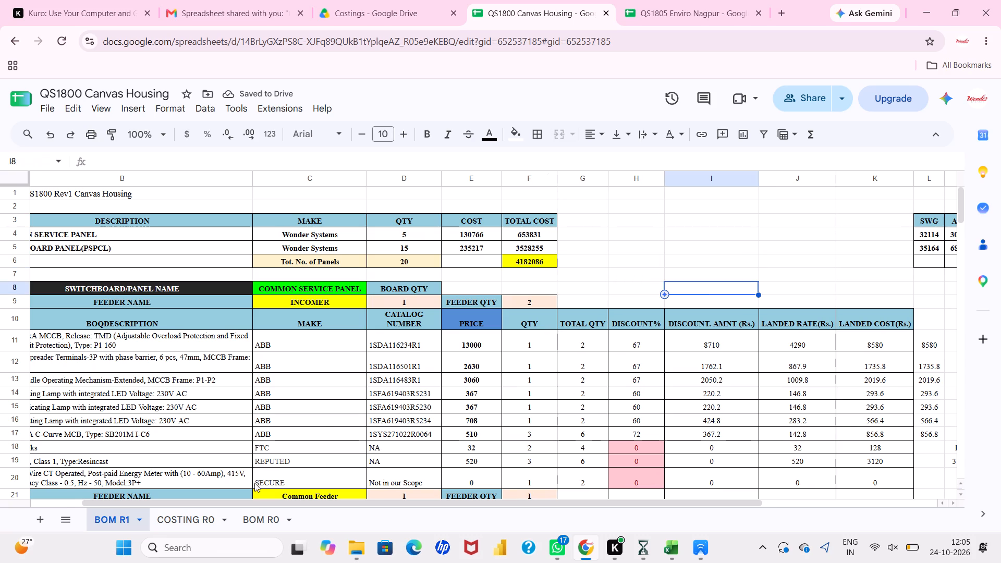
Check the BOM R1 summary table against BOM R0 and look through BOM R1's feeder and fabrication rows for both panels.
{"action": "left_click", "coordinate": [255, 515]}
{"action": "left_click", "coordinate": [372, 327]}
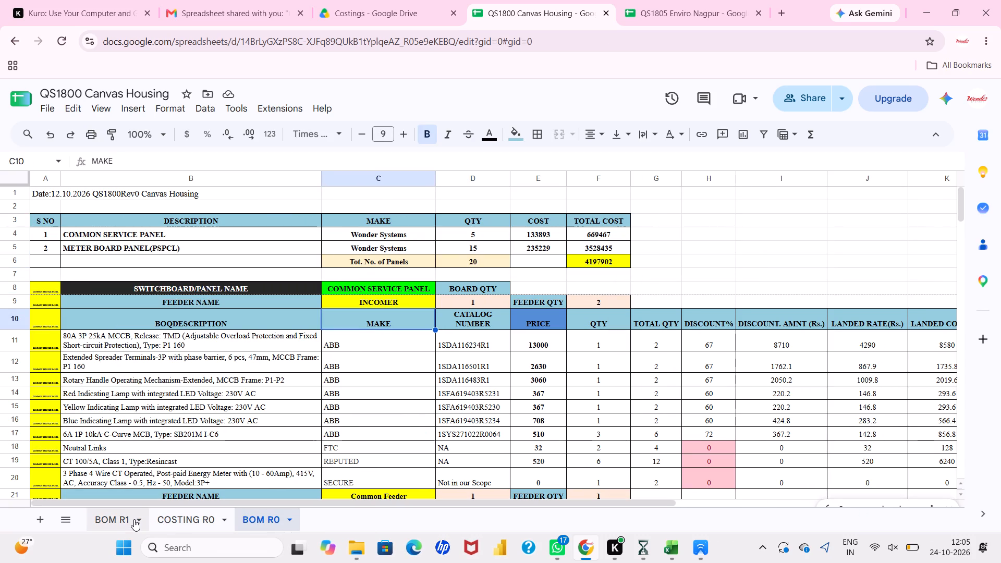
{"action": "left_click", "coordinate": [112, 519]}
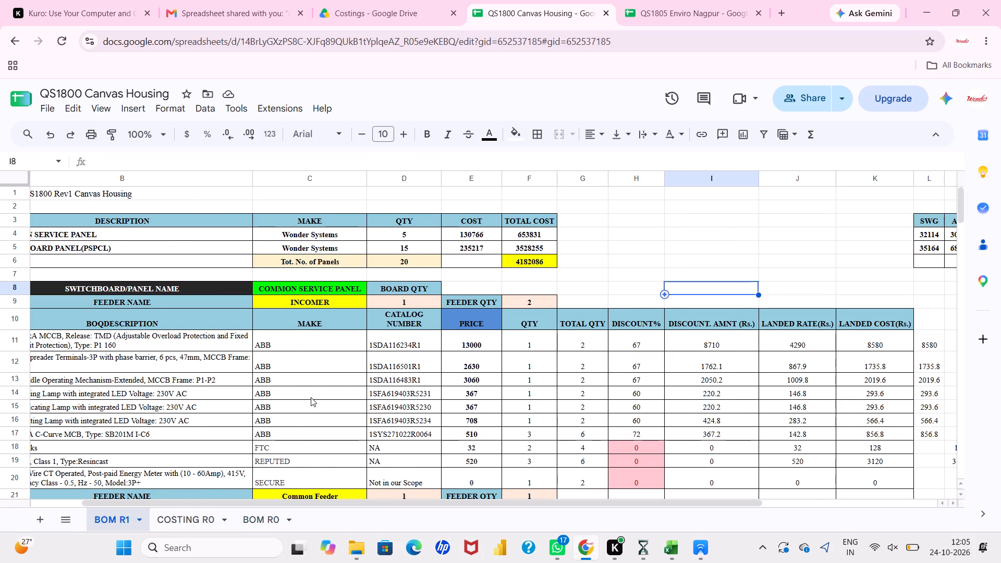
{"action": "scroll", "coordinate": [317, 393], "scroll_direction": "down", "scroll_amount": 1}
{"action": "scroll", "coordinate": [317, 393], "scroll_direction": "right", "scroll_amount": 1}
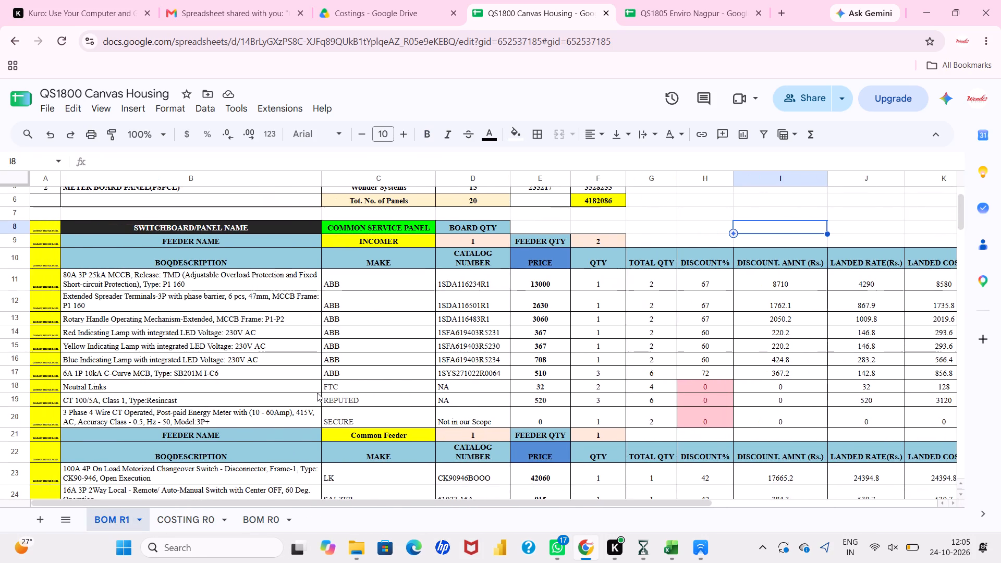
{"action": "scroll", "coordinate": [317, 393], "scroll_direction": "down", "scroll_amount": 5}
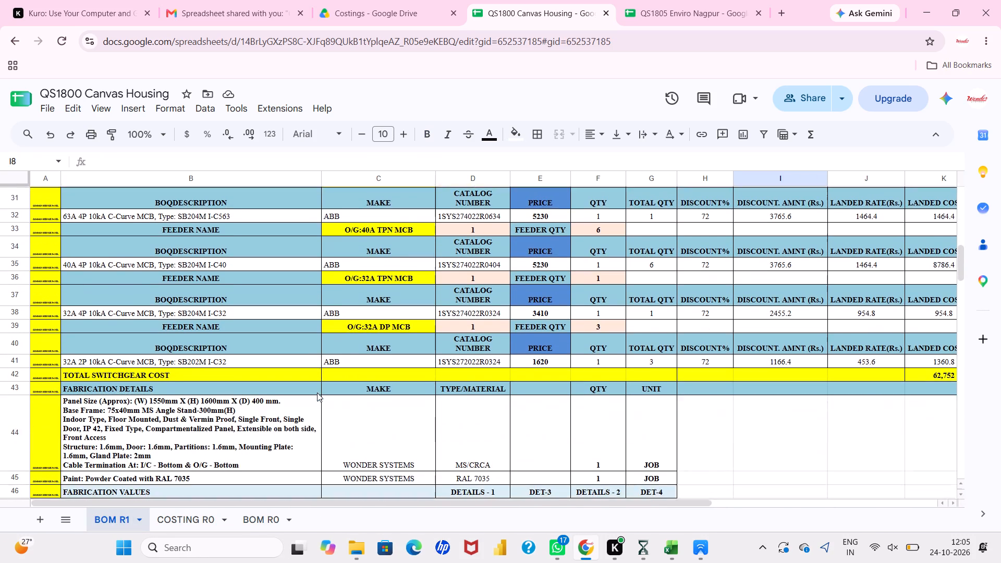
{"action": "scroll", "coordinate": [317, 393], "scroll_direction": "down", "scroll_amount": 4}
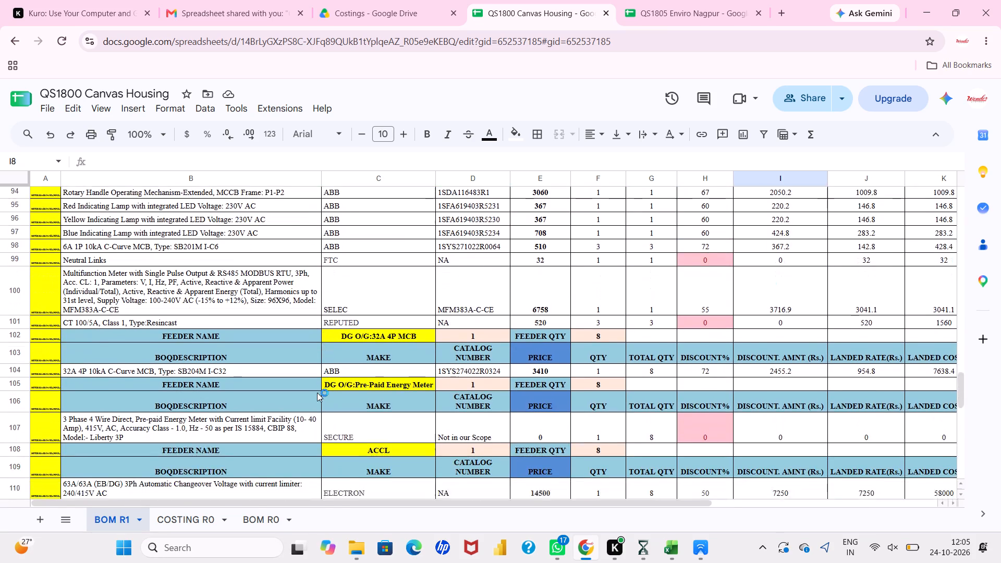
{"action": "scroll", "coordinate": [317, 393], "scroll_direction": "down", "scroll_amount": 2}
{"action": "scroll", "coordinate": [317, 393], "scroll_direction": "up", "scroll_amount": 5}
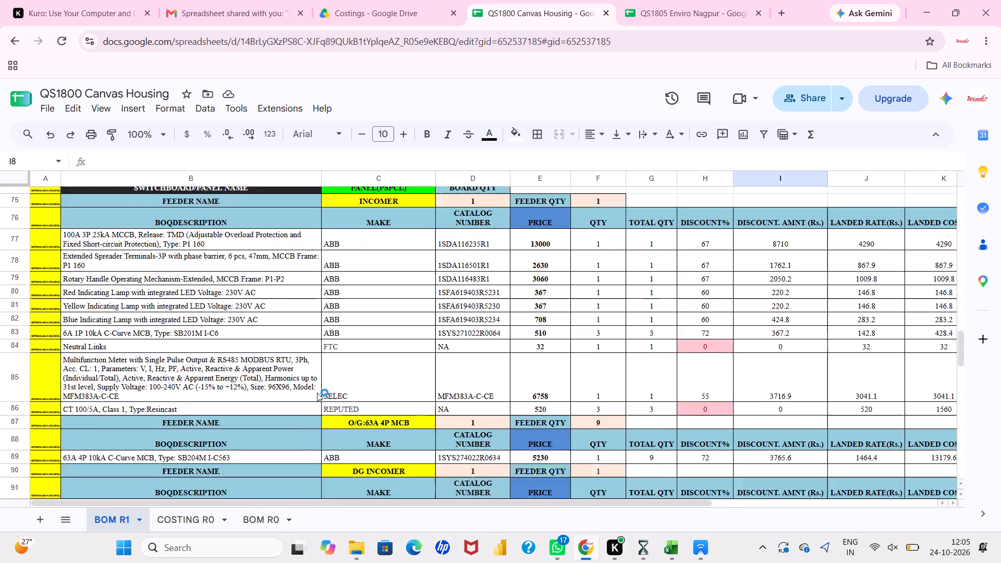
{"action": "scroll", "coordinate": [317, 393], "scroll_direction": "up", "scroll_amount": 5}
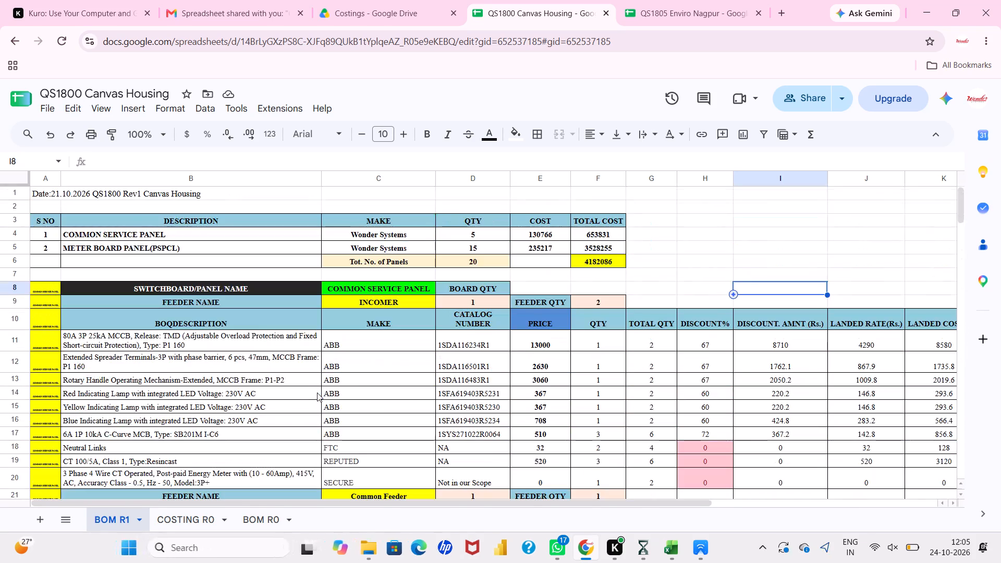
{"action": "scroll", "coordinate": [317, 393], "scroll_direction": "left", "scroll_amount": 1}
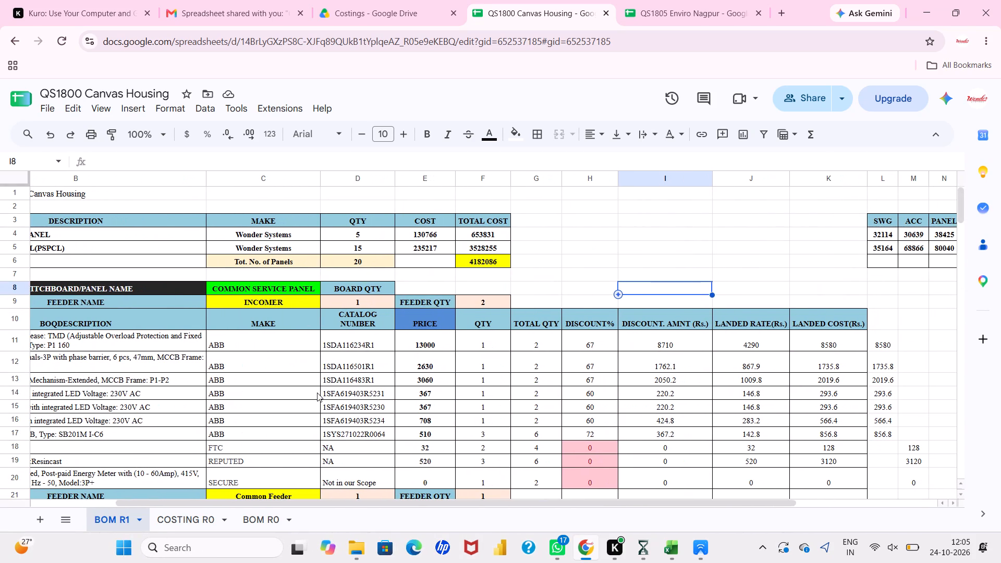
Look over the COSTING R0 sheet and compare the fabrication, busbar and cost rows of BOM R0 and BOM R1.
{"action": "left_click", "coordinate": [187, 509]}
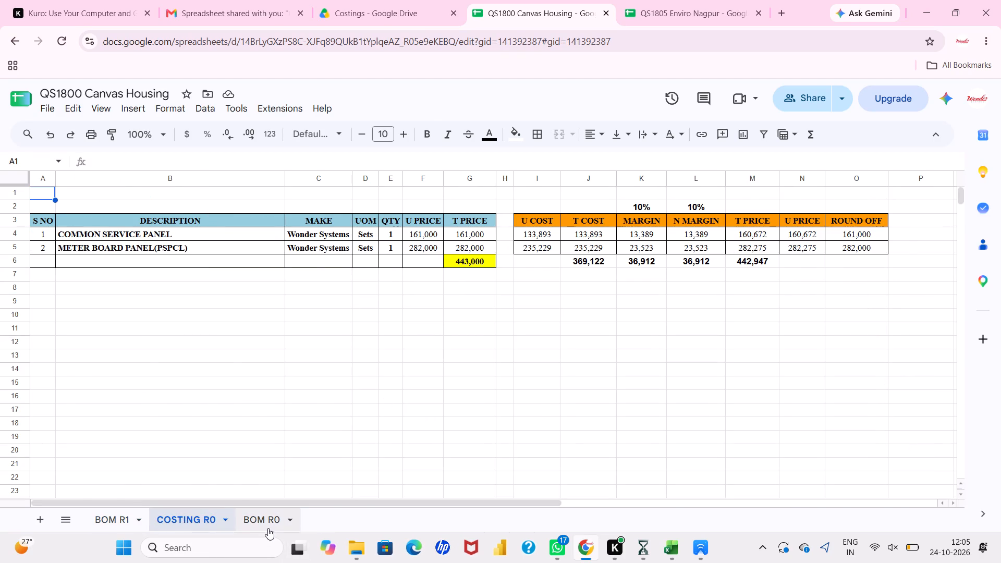
{"action": "left_click", "coordinate": [268, 528]}
{"action": "scroll", "coordinate": [459, 402], "scroll_direction": "left", "scroll_amount": 2}
{"action": "scroll", "coordinate": [459, 402], "scroll_direction": "down", "scroll_amount": 4}
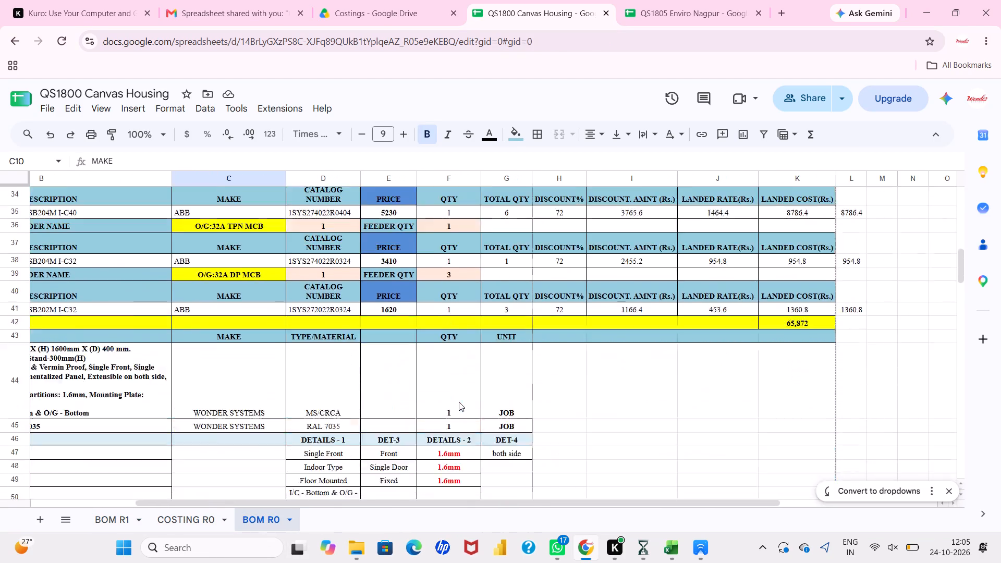
{"action": "scroll", "coordinate": [459, 402], "scroll_direction": "down", "scroll_amount": 2}
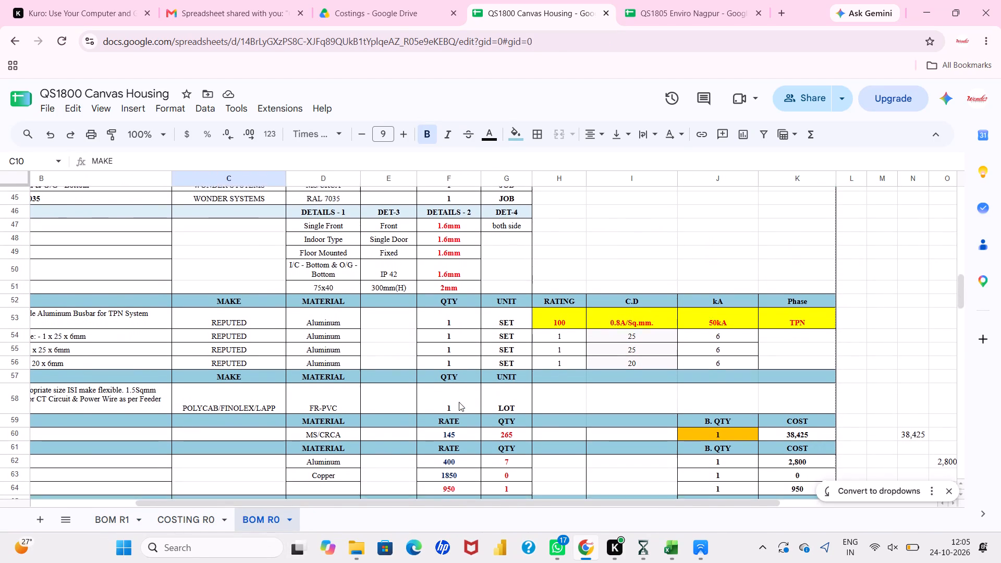
{"action": "scroll", "coordinate": [459, 402], "scroll_direction": "down", "scroll_amount": 1}
{"action": "left_click", "coordinate": [113, 531]}
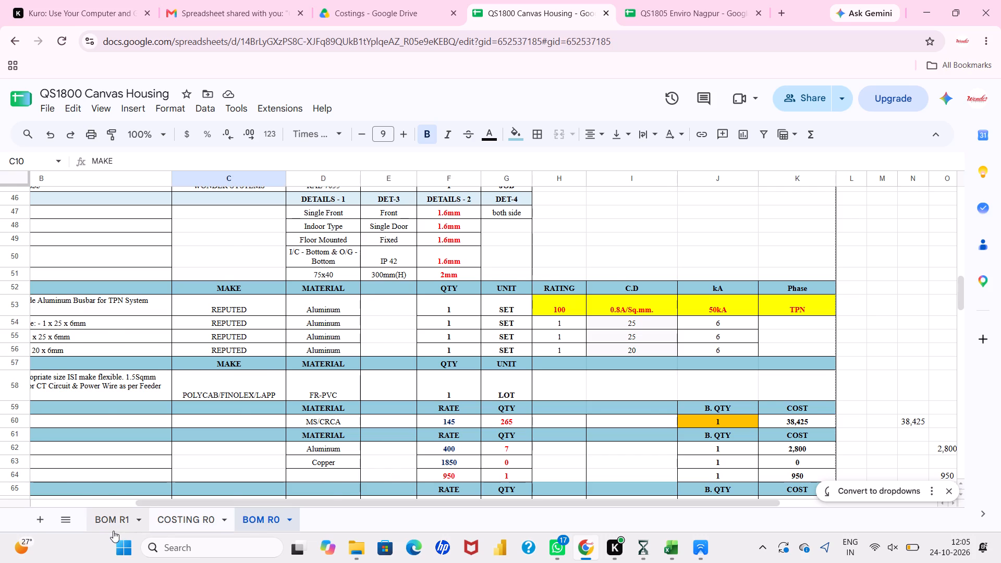
{"action": "scroll", "coordinate": [279, 385], "scroll_direction": "down", "scroll_amount": 6}
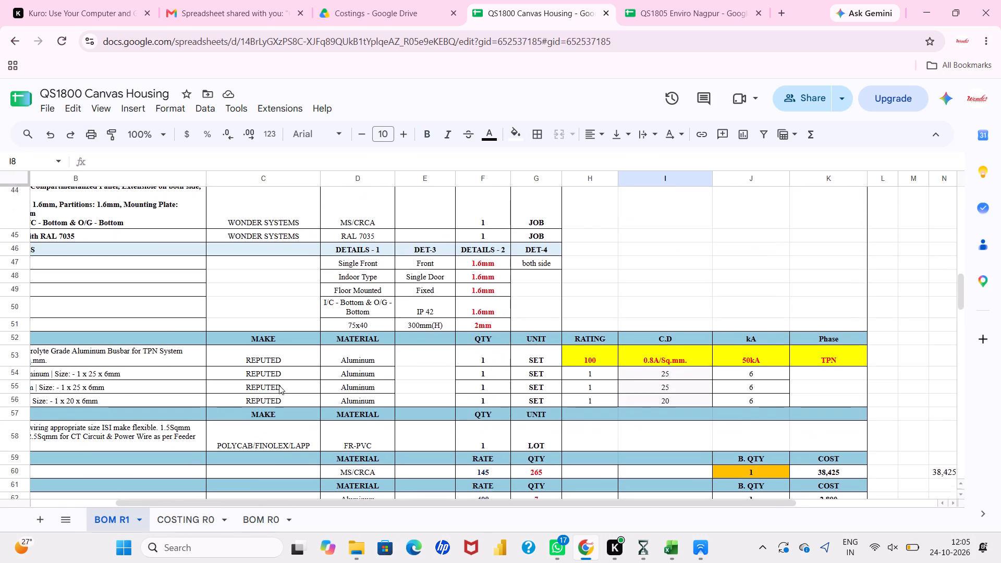
{"action": "scroll", "coordinate": [279, 385], "scroll_direction": "down", "scroll_amount": 1}
{"action": "scroll", "coordinate": [279, 385], "scroll_direction": "right", "scroll_amount": 2}
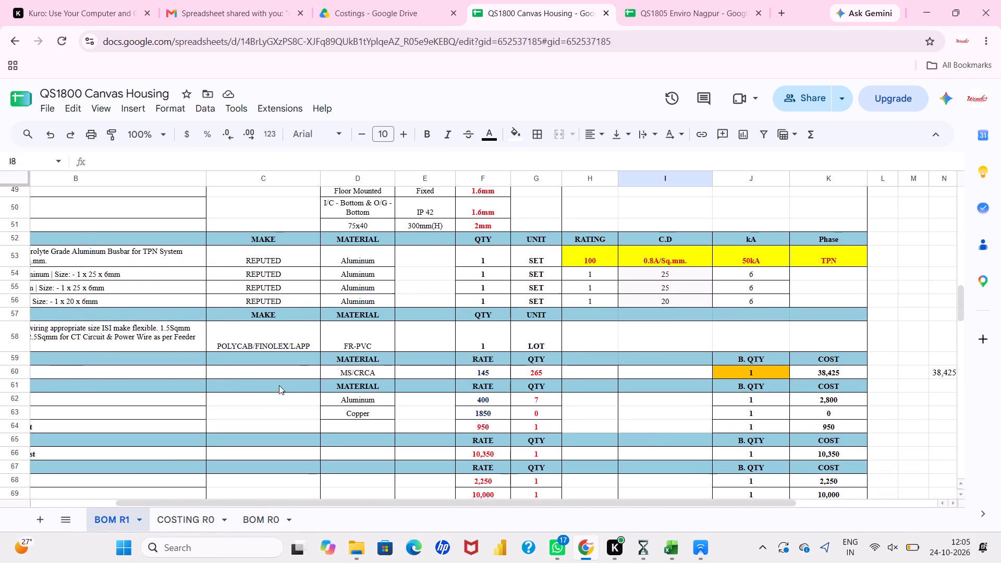
{"action": "scroll", "coordinate": [279, 385], "scroll_direction": "right", "scroll_amount": 1}
{"action": "scroll", "coordinate": [279, 385], "scroll_direction": "up", "scroll_amount": 3}
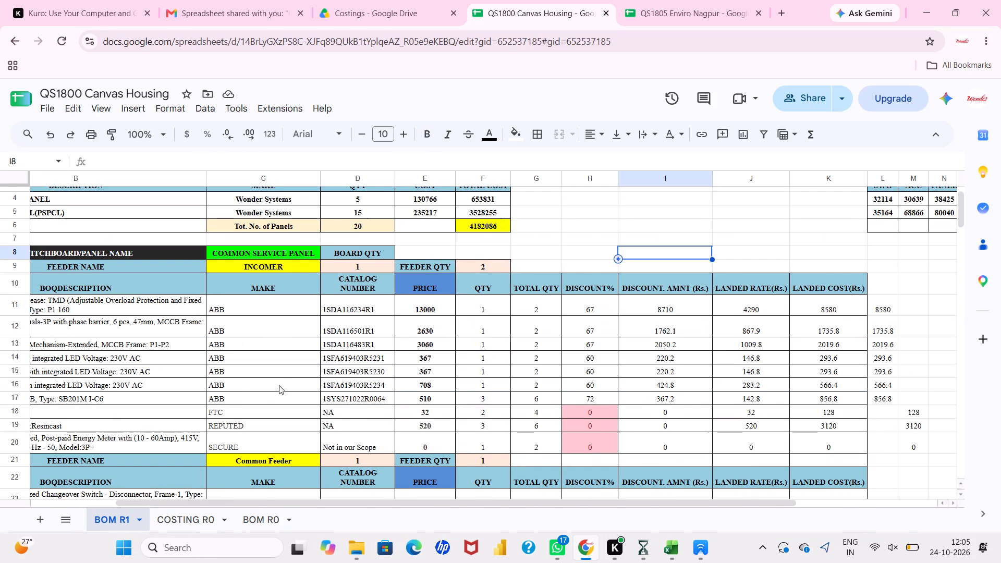
{"action": "scroll", "coordinate": [253, 407], "scroll_direction": "right", "scroll_amount": 1}
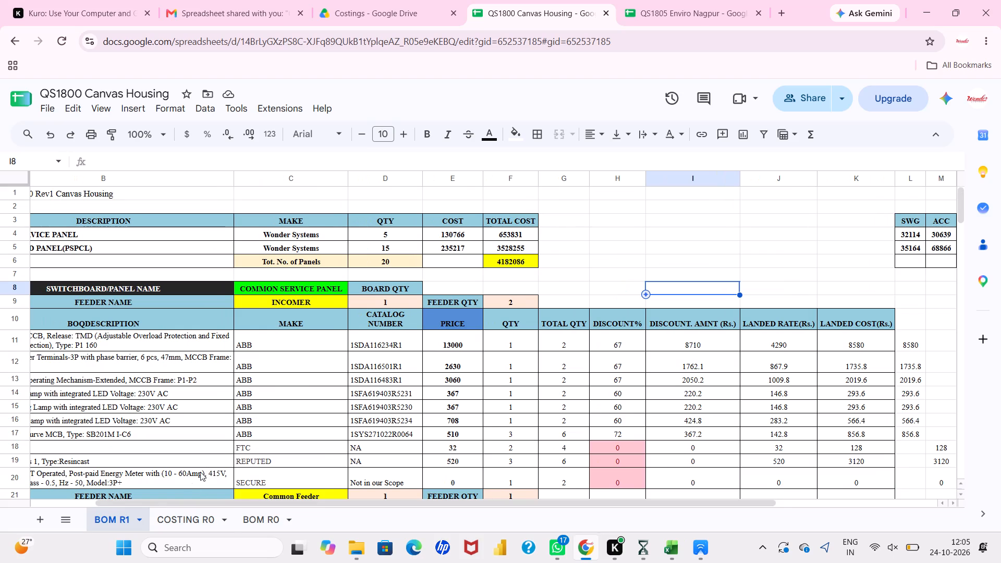
Compare the summary tables, SWG-to-TOTAL cost breakdowns and incomer rows at the top of BOM R0 and BOM R1.
{"action": "left_click", "coordinate": [257, 515]}
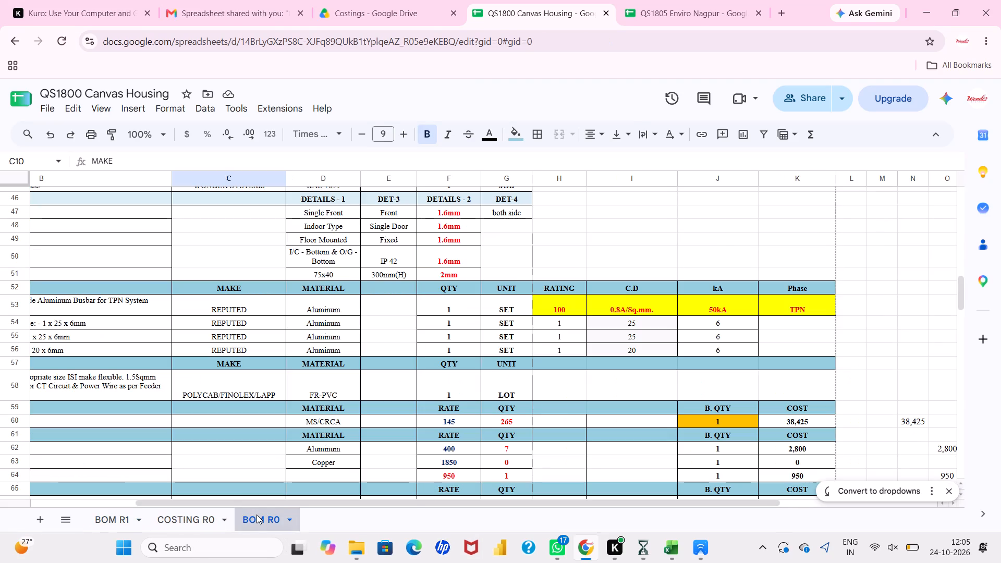
{"action": "scroll", "coordinate": [300, 365], "scroll_direction": "up", "scroll_amount": 9}
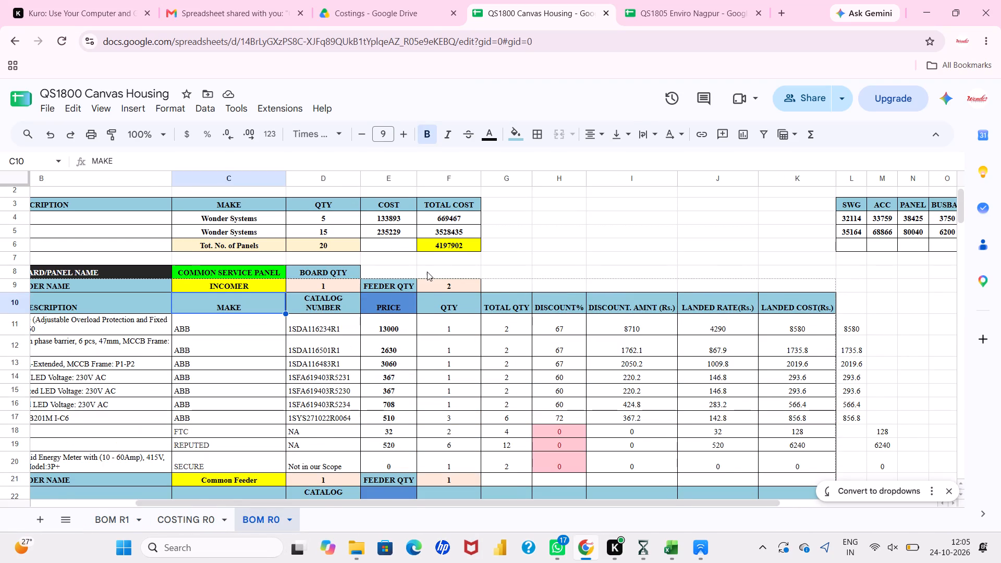
{"action": "left_click", "coordinate": [427, 272]}
{"action": "scroll", "coordinate": [427, 272], "scroll_direction": "right", "scroll_amount": 1}
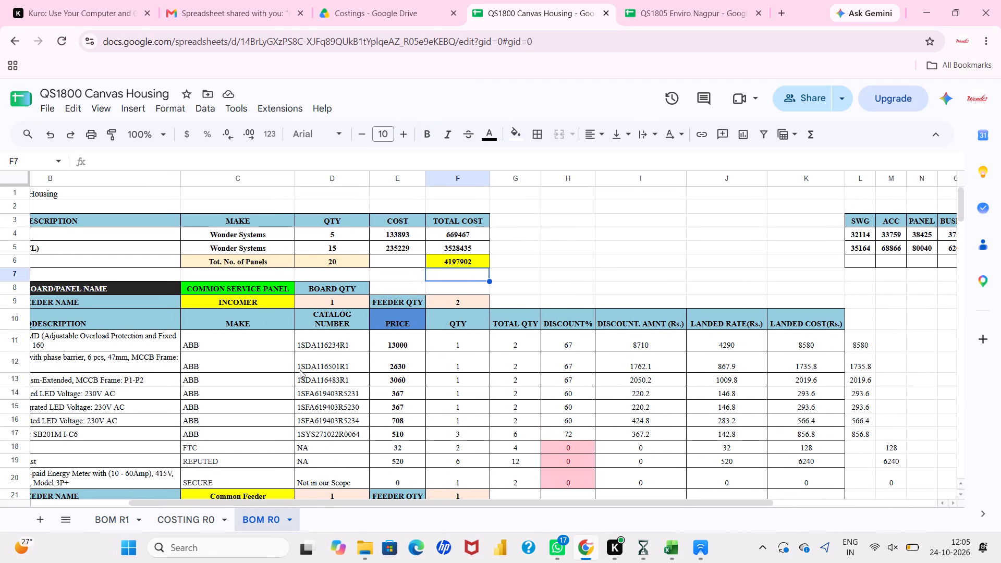
{"action": "left_click", "coordinate": [132, 514]}
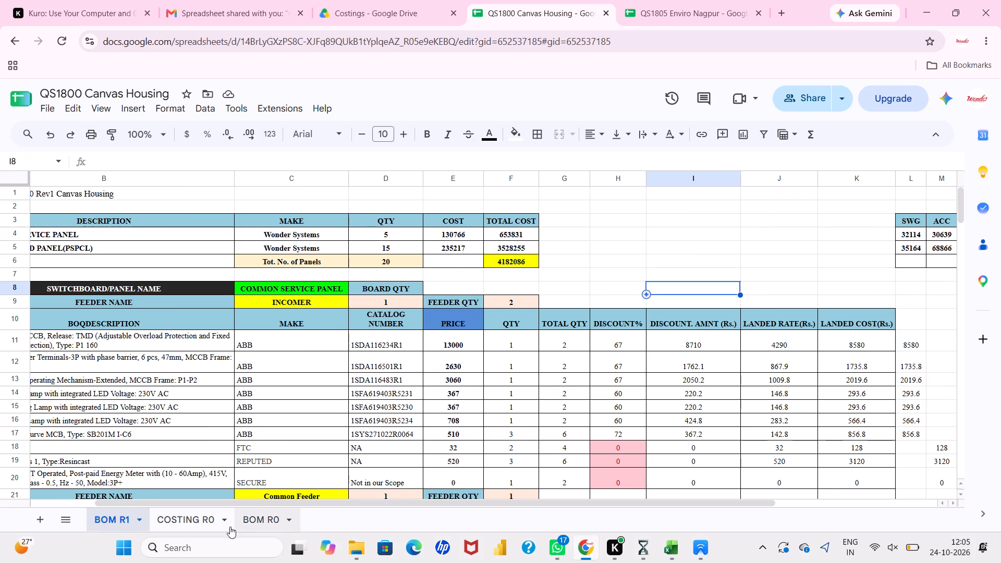
{"action": "left_click", "coordinate": [250, 513]}
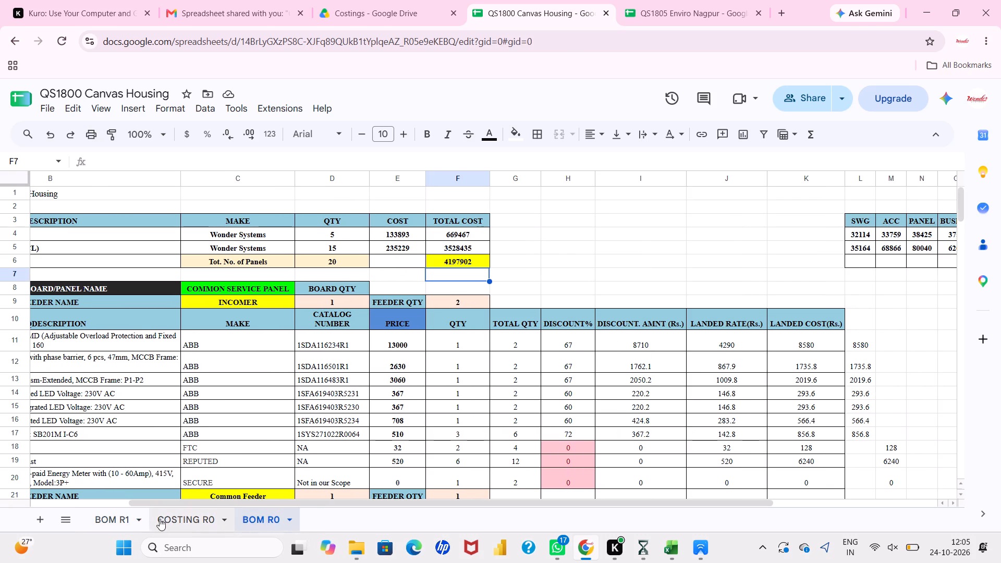
{"action": "scroll", "coordinate": [348, 424], "scroll_direction": "left", "scroll_amount": 3}
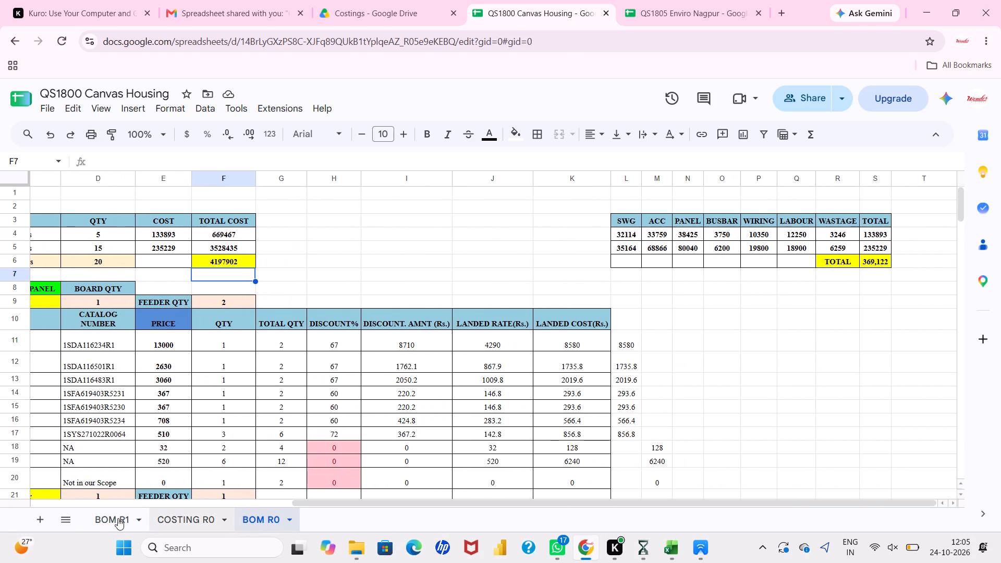
{"action": "left_click", "coordinate": [116, 518]}
{"action": "scroll", "coordinate": [430, 371], "scroll_direction": "left", "scroll_amount": 2}
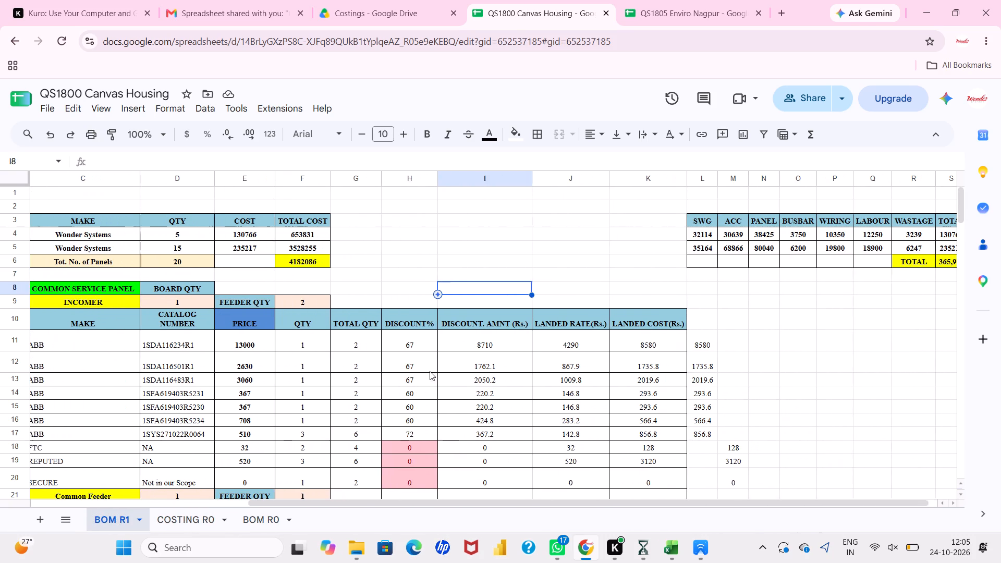
{"action": "left_click", "coordinate": [275, 516]}
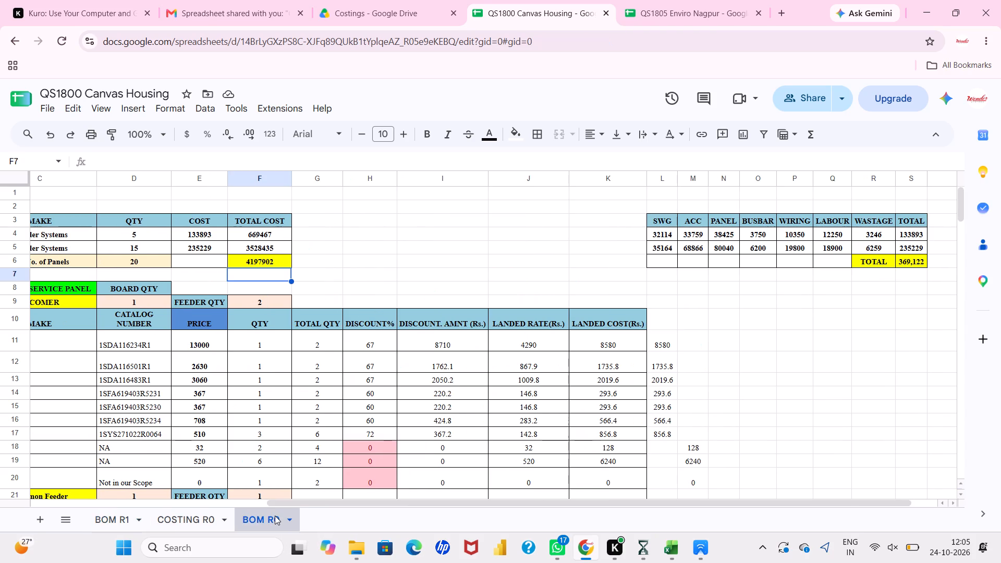
{"action": "left_click", "coordinate": [109, 522]}
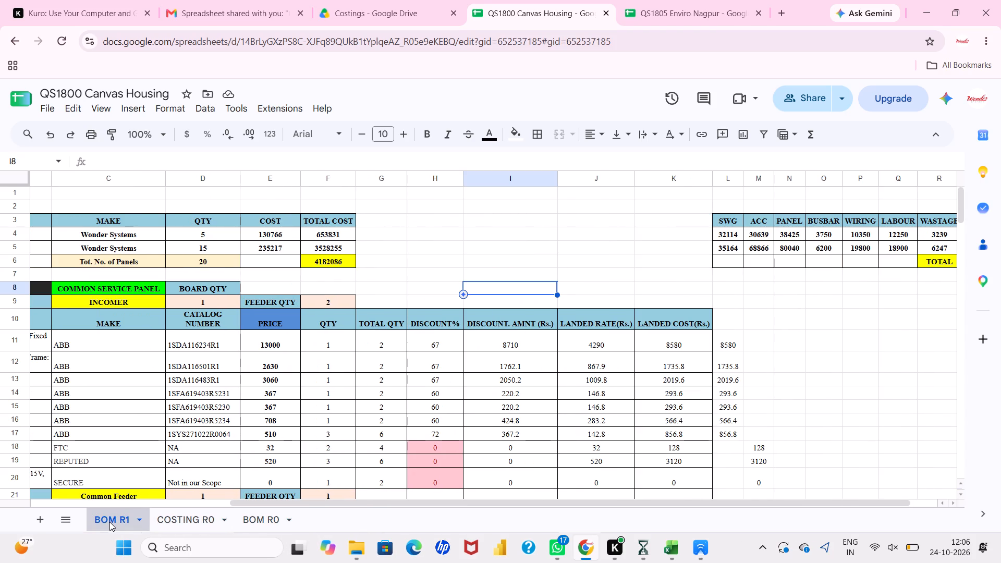
{"action": "left_click", "coordinate": [261, 511]}
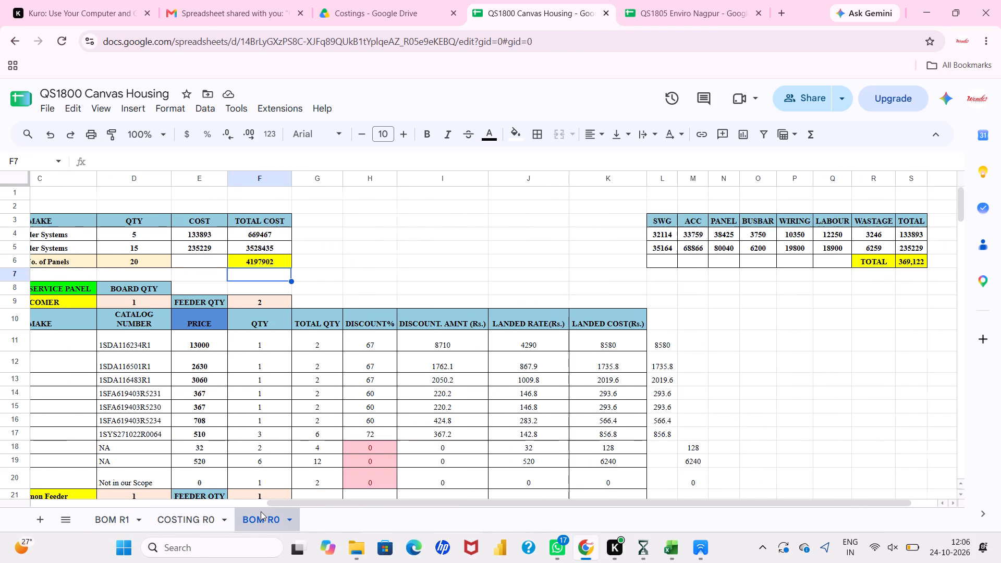
{"action": "left_click", "coordinate": [127, 518]}
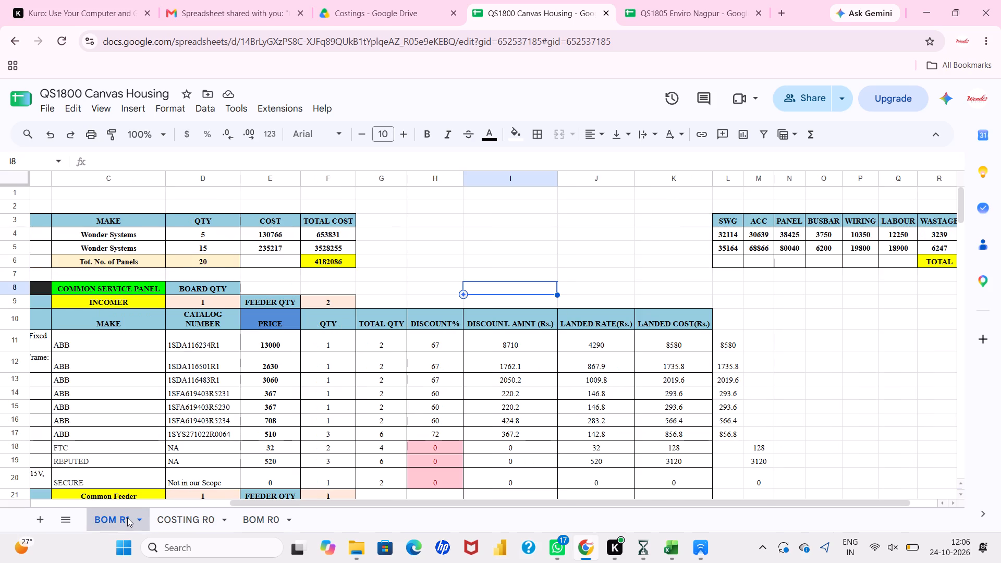
{"action": "left_click", "coordinate": [242, 518]}
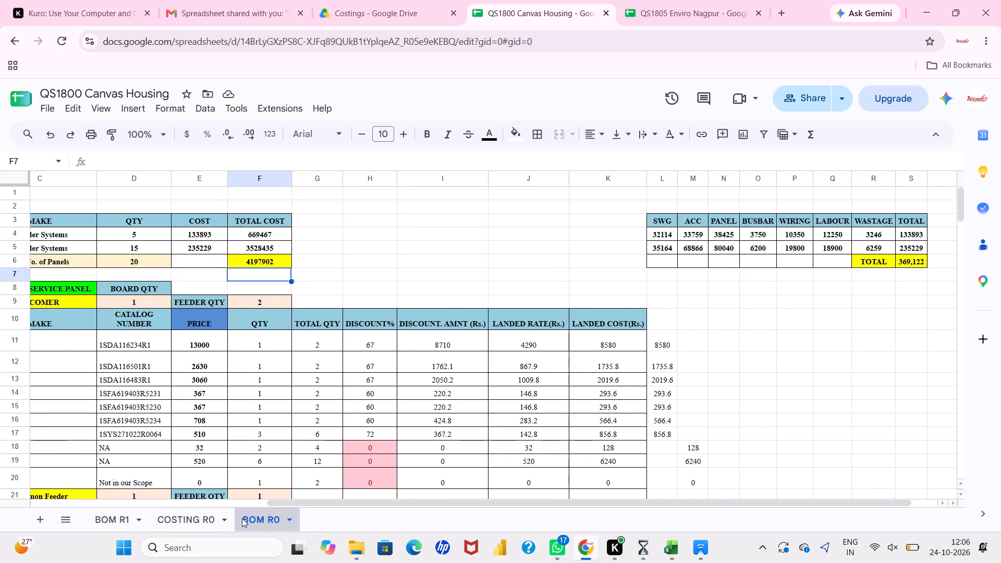
{"action": "left_click", "coordinate": [120, 521]}
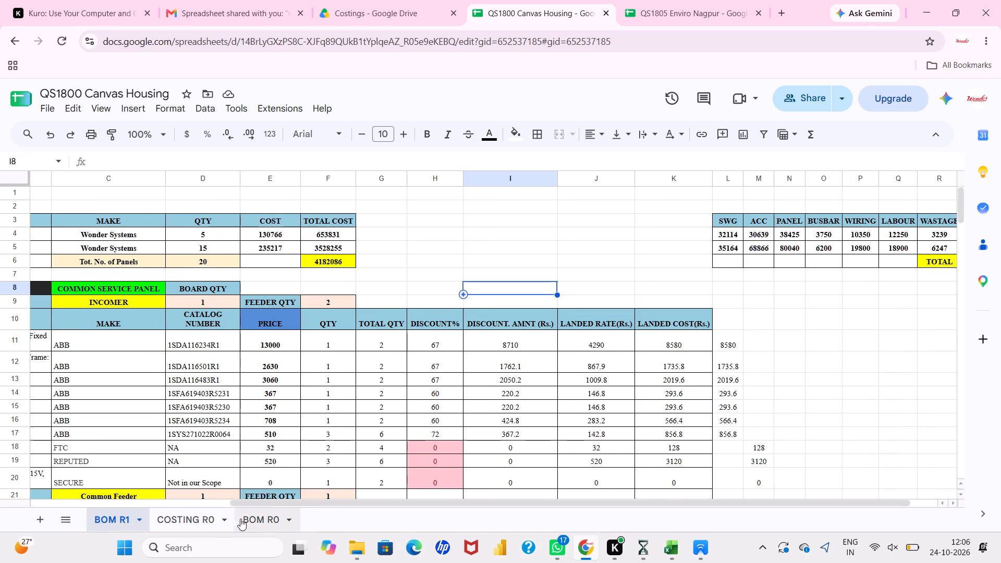
{"action": "left_click", "coordinate": [248, 519]}
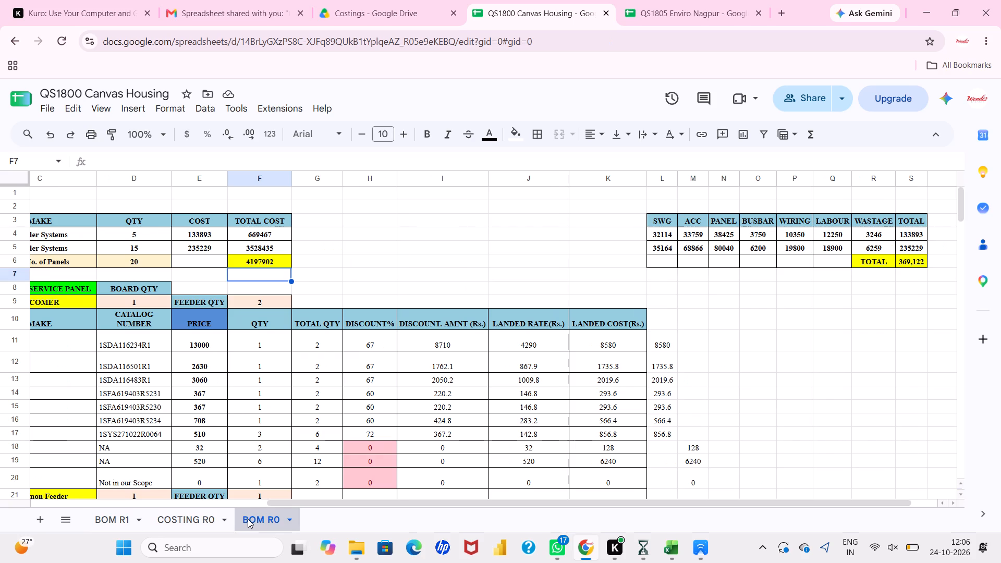
Look through BOM R1 from the Common Service Panel's incomer rows down to the second panel's ACCL and fabrication rows.
{"action": "left_click", "coordinate": [126, 508]}
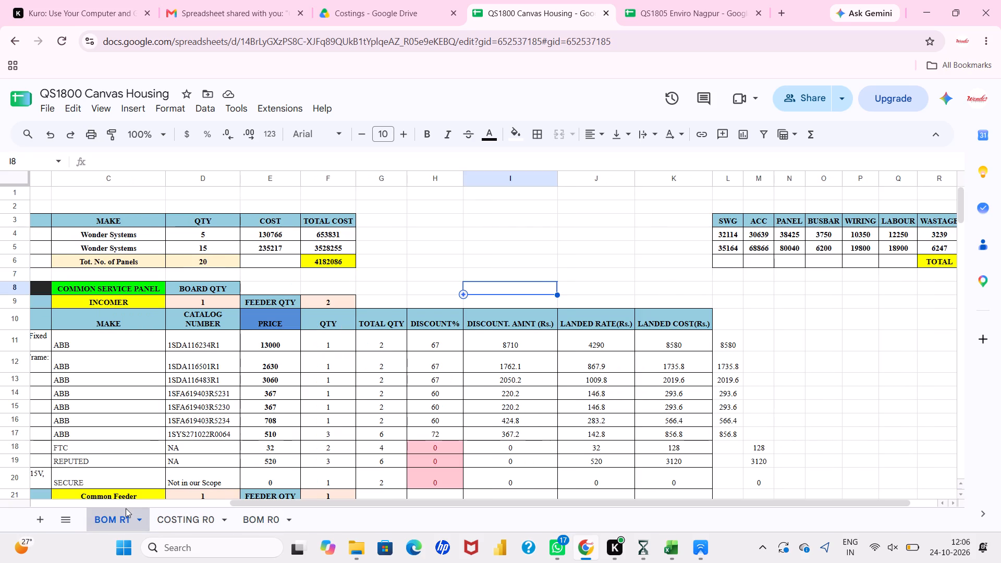
{"action": "left_click", "coordinate": [394, 292]}
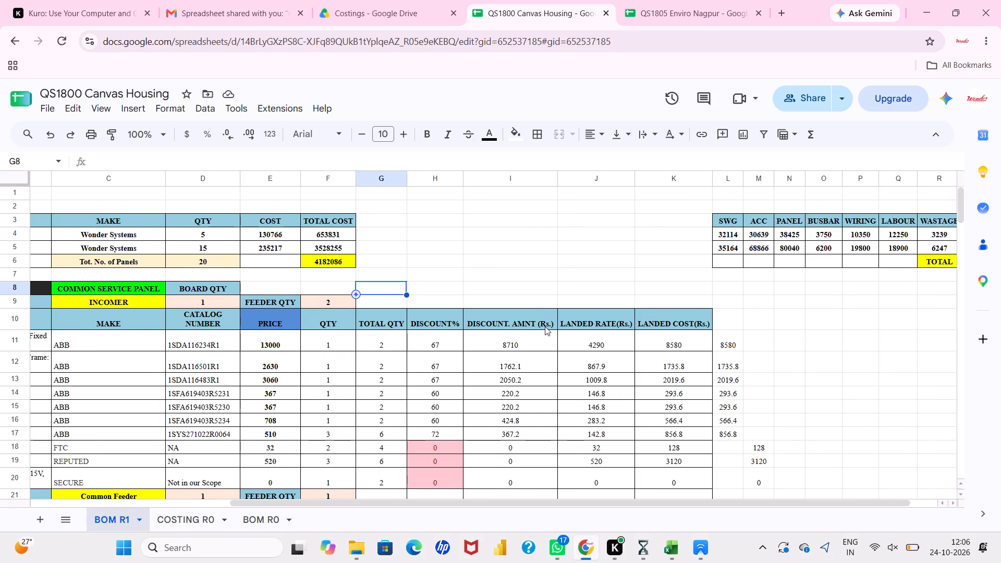
{"action": "scroll", "coordinate": [545, 326], "scroll_direction": "down", "scroll_amount": 3}
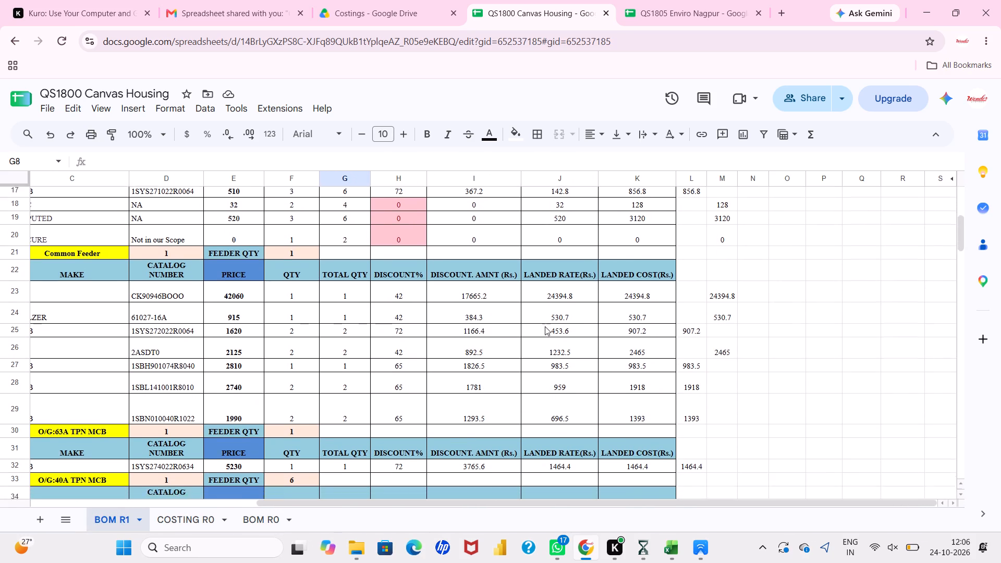
{"action": "scroll", "coordinate": [545, 326], "scroll_direction": "down", "scroll_amount": 5}
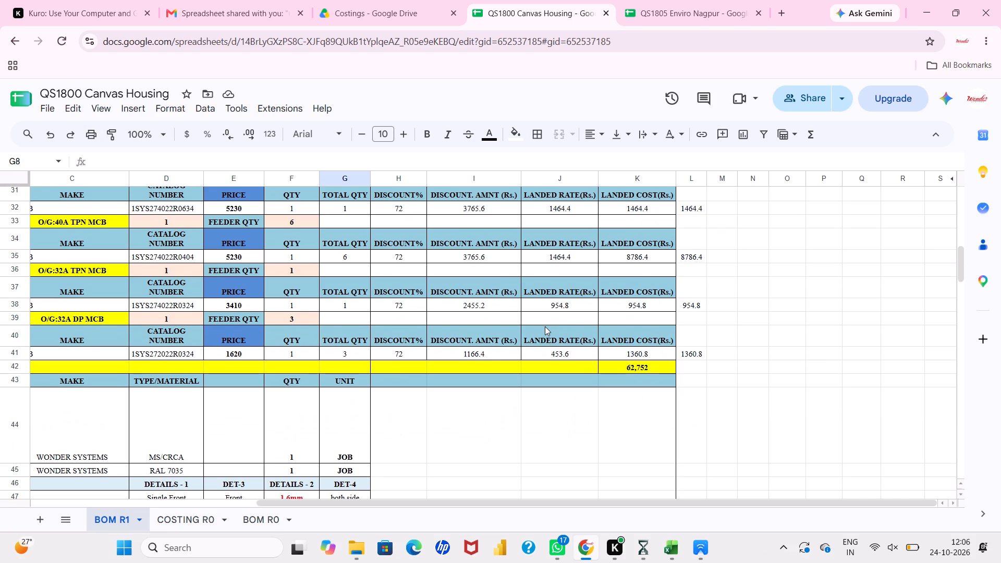
{"action": "scroll", "coordinate": [545, 326], "scroll_direction": "down", "scroll_amount": 3}
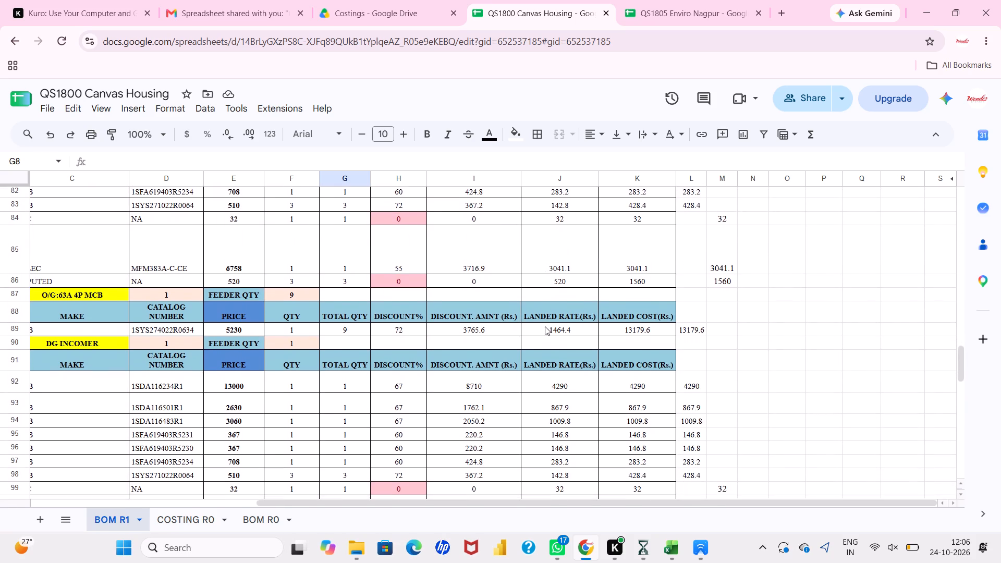
{"action": "scroll", "coordinate": [545, 326], "scroll_direction": "down", "scroll_amount": 1}
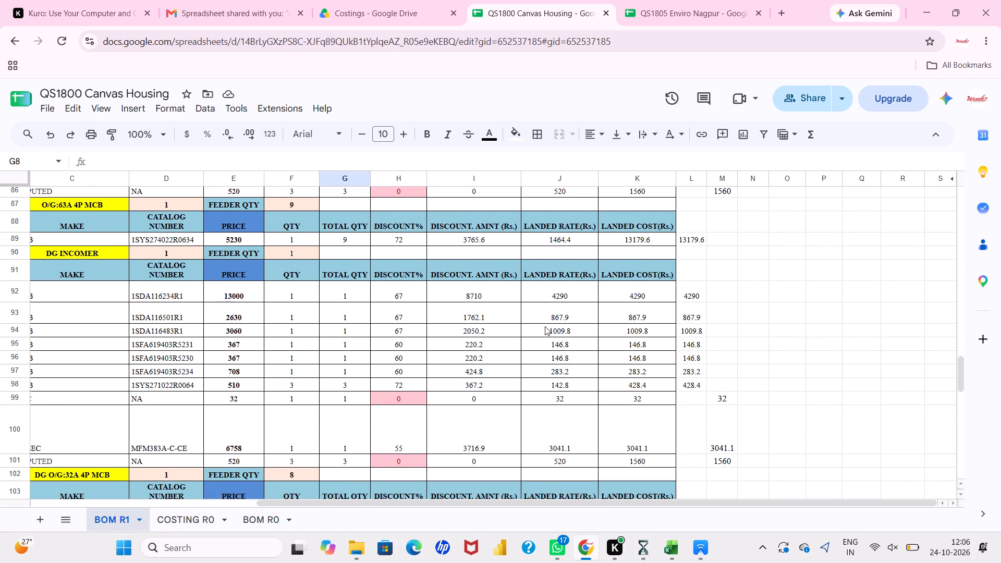
{"action": "scroll", "coordinate": [545, 326], "scroll_direction": "down", "scroll_amount": 3}
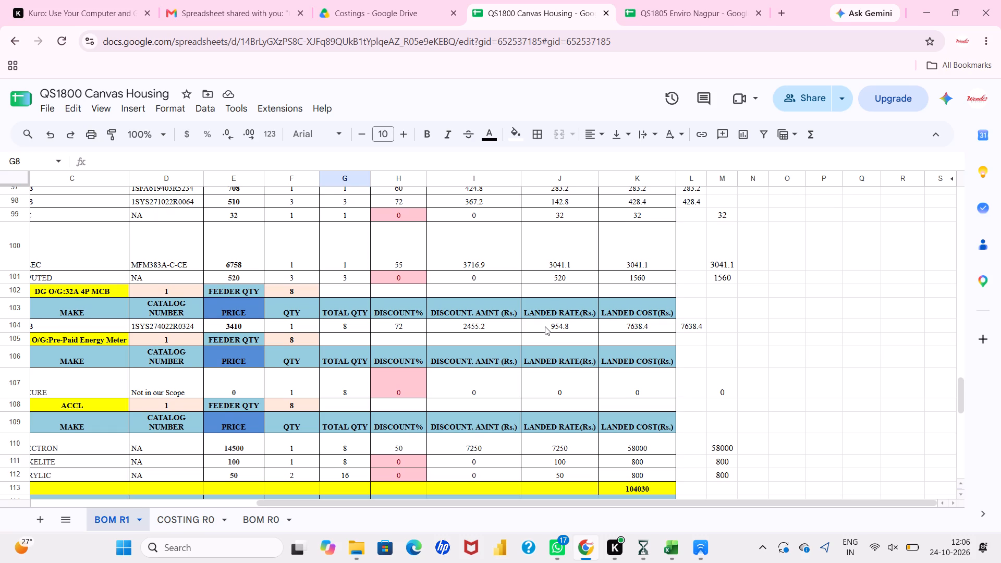
{"action": "scroll", "coordinate": [545, 326], "scroll_direction": "right", "scroll_amount": 2}
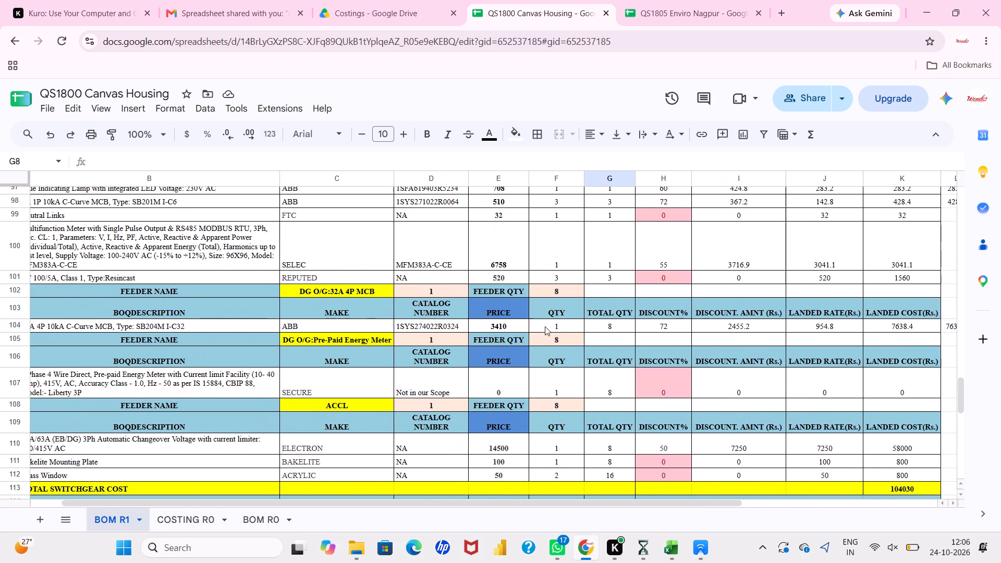
{"action": "scroll", "coordinate": [545, 326], "scroll_direction": "right", "scroll_amount": 1}
{"action": "scroll", "coordinate": [545, 326], "scroll_direction": "up", "scroll_amount": 2}
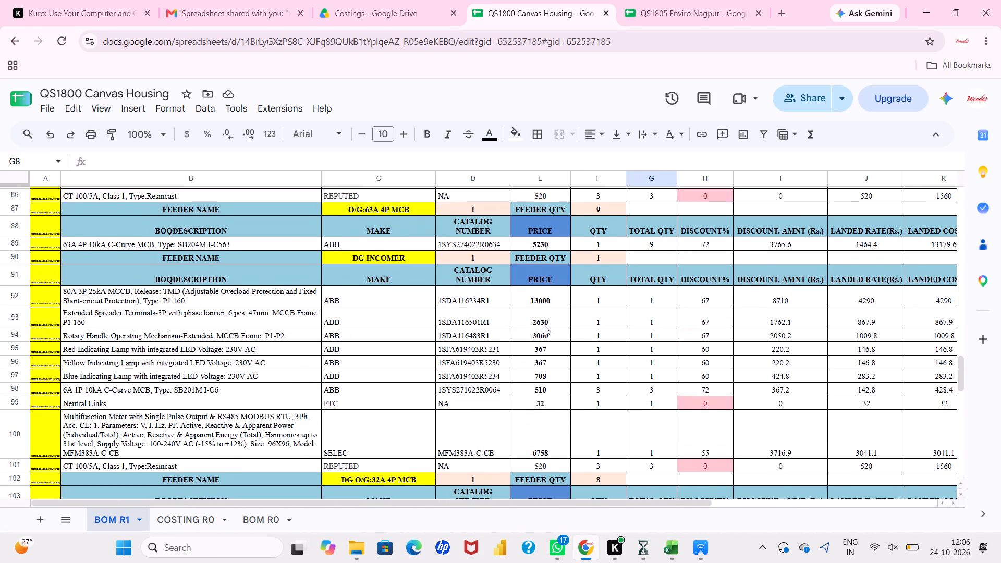
{"action": "scroll", "coordinate": [545, 326], "scroll_direction": "down", "scroll_amount": 2}
{"action": "scroll", "coordinate": [545, 326], "scroll_direction": "left", "scroll_amount": 3}
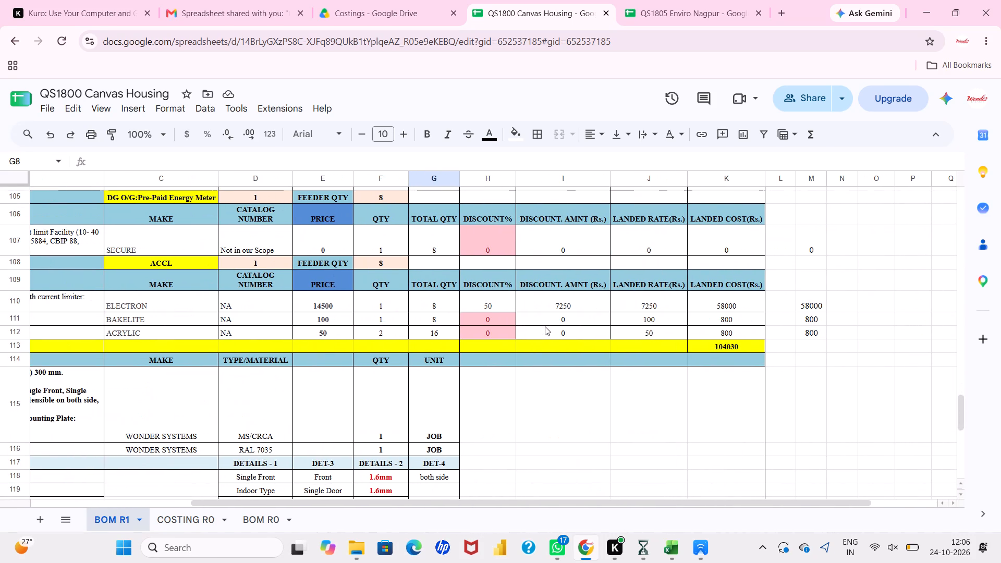
Review BOM R1's summary, incomer, common feeder and outgoing MCB rows again, and compare the top section with BOM R0.
{"action": "scroll", "coordinate": [545, 326], "scroll_direction": "up", "scroll_amount": 5}
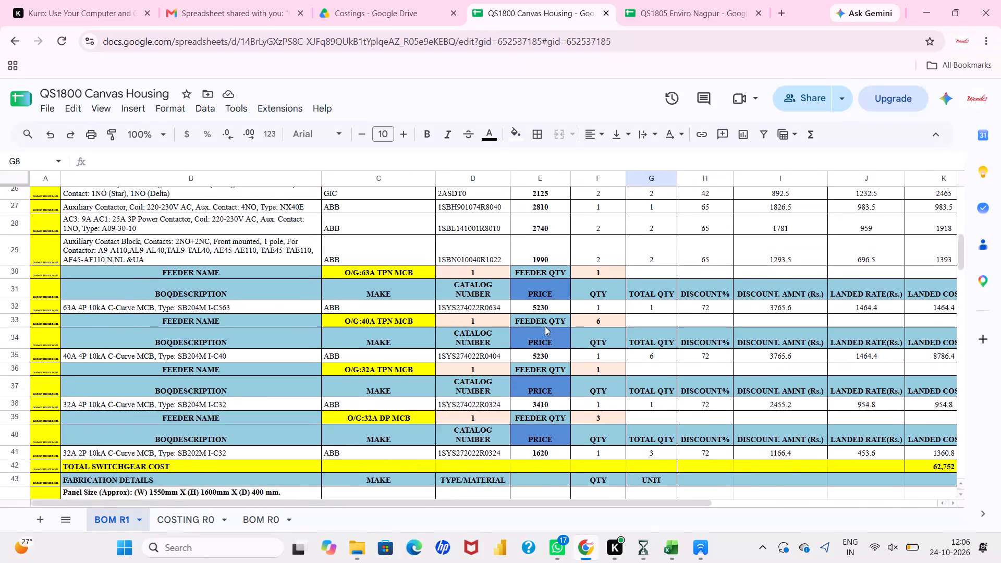
{"action": "scroll", "coordinate": [545, 326], "scroll_direction": "up", "scroll_amount": 4}
{"action": "scroll", "coordinate": [545, 326], "scroll_direction": "left", "scroll_amount": 3}
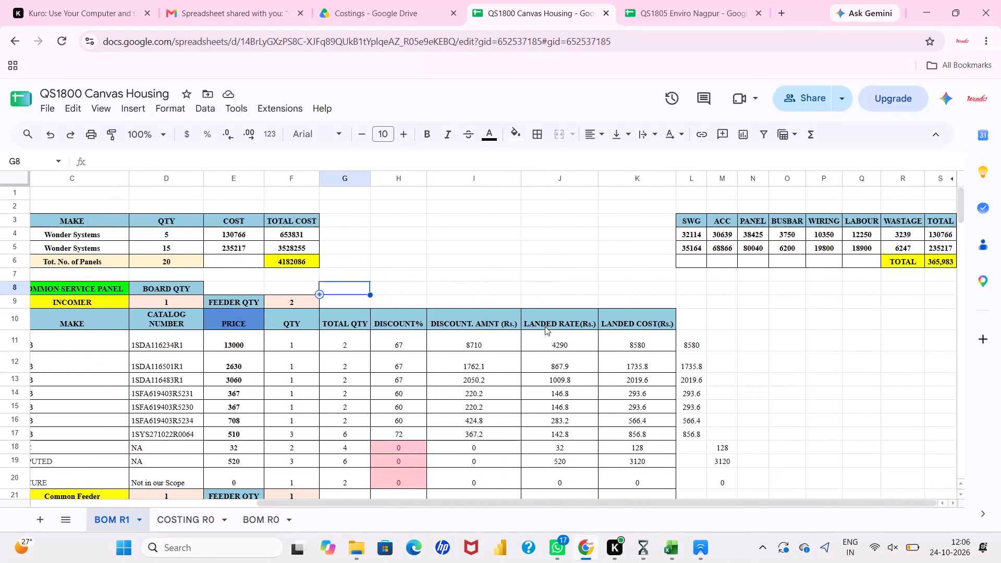
{"action": "scroll", "coordinate": [545, 326], "scroll_direction": "down", "scroll_amount": 4}
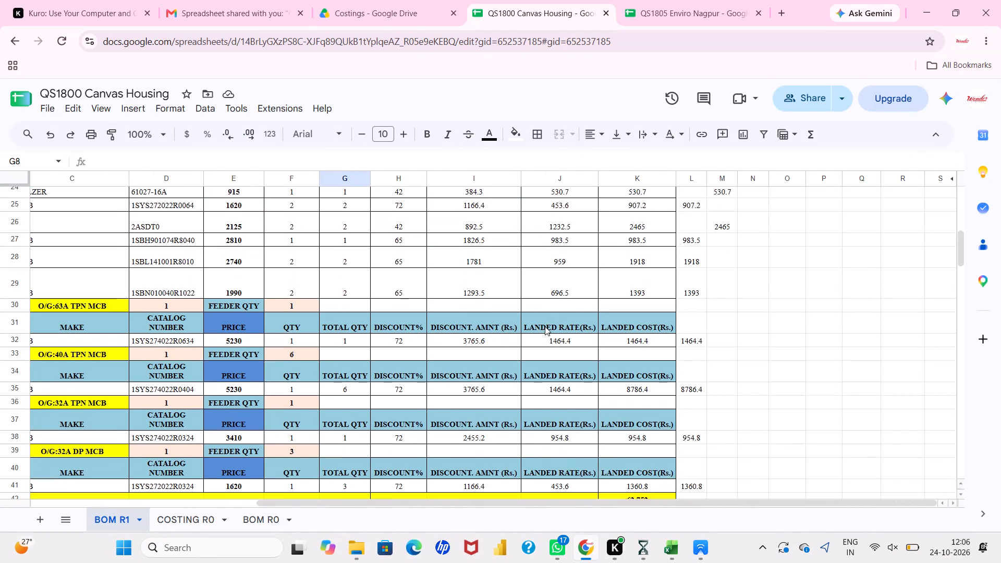
{"action": "scroll", "coordinate": [545, 326], "scroll_direction": "down", "scroll_amount": 1}
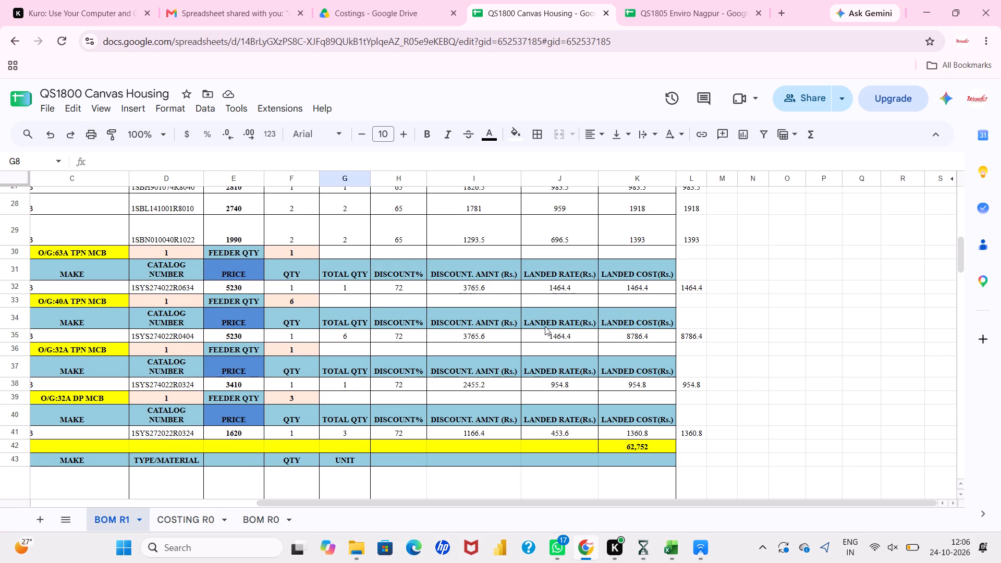
{"action": "scroll", "coordinate": [545, 326], "scroll_direction": "down", "scroll_amount": 1}
{"action": "scroll", "coordinate": [545, 326], "scroll_direction": "up", "scroll_amount": 1}
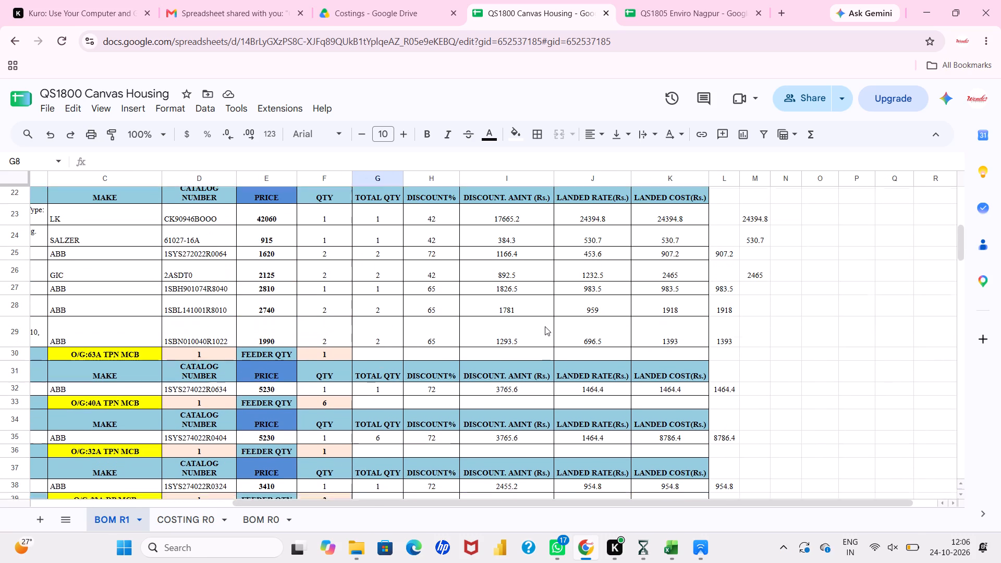
{"action": "scroll", "coordinate": [545, 326], "scroll_direction": "up", "scroll_amount": 1}
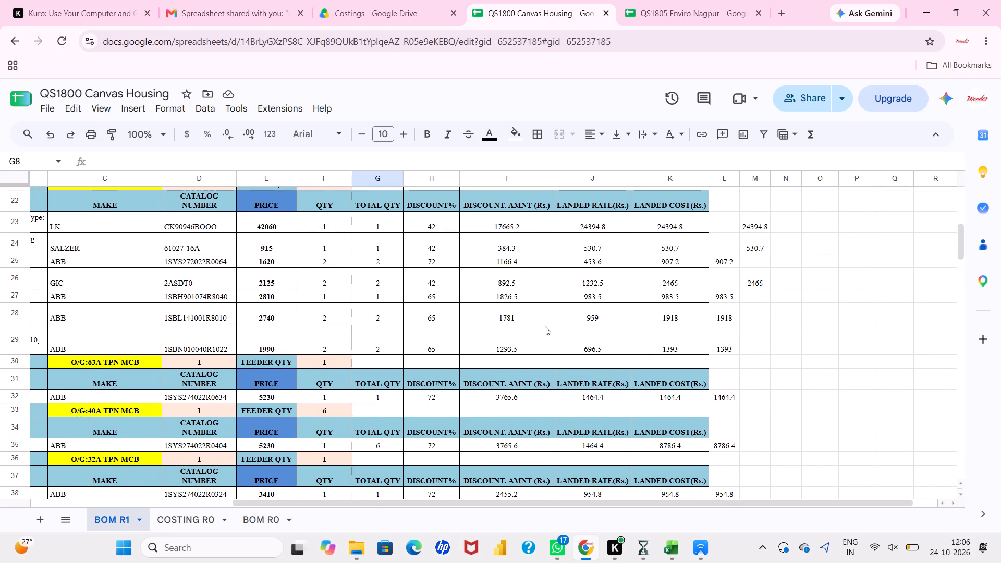
{"action": "scroll", "coordinate": [552, 348], "scroll_direction": "up", "scroll_amount": 4}
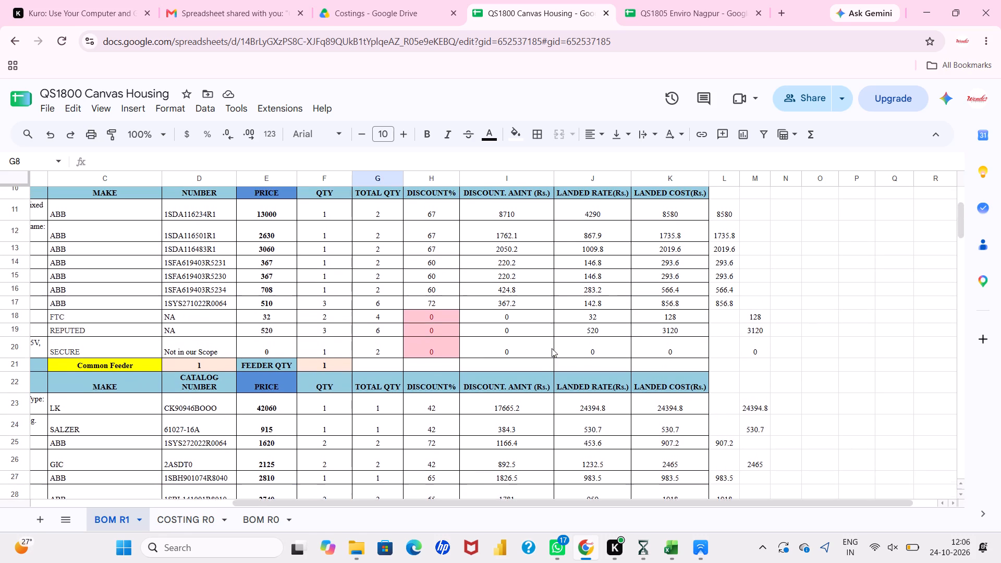
{"action": "scroll", "coordinate": [552, 348], "scroll_direction": "up", "scroll_amount": 1}
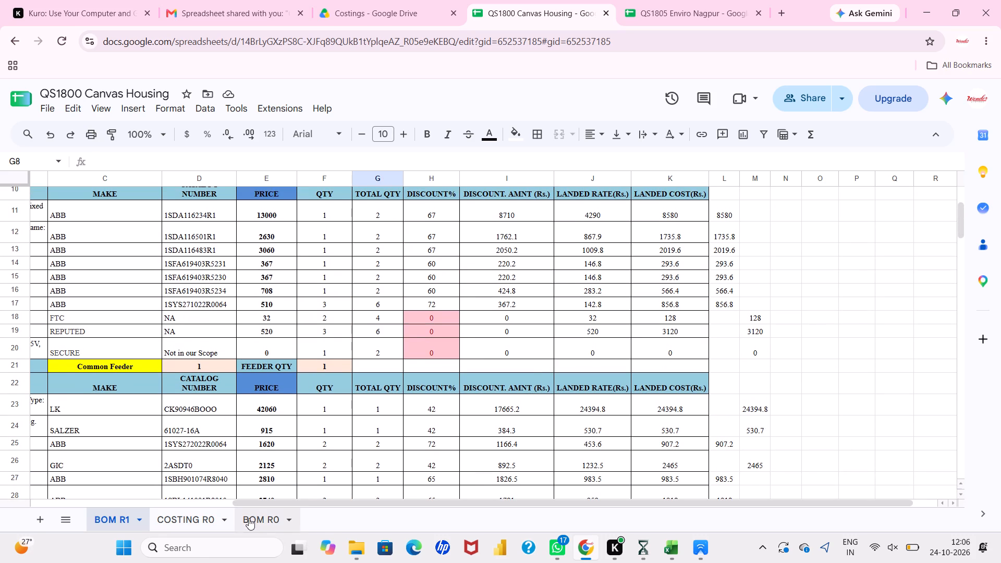
{"action": "left_click", "coordinate": [246, 520]}
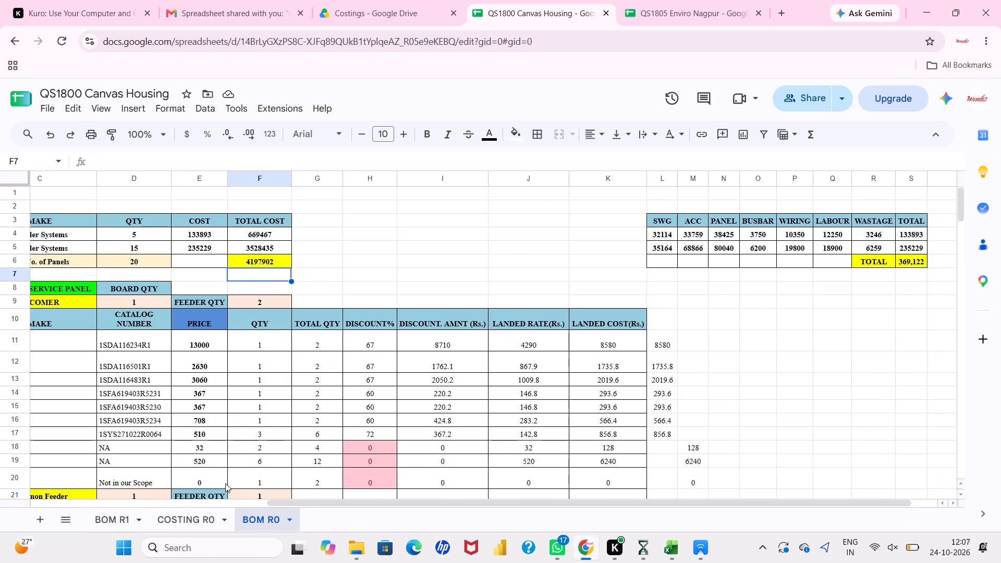
{"action": "left_click", "coordinate": [130, 516]}
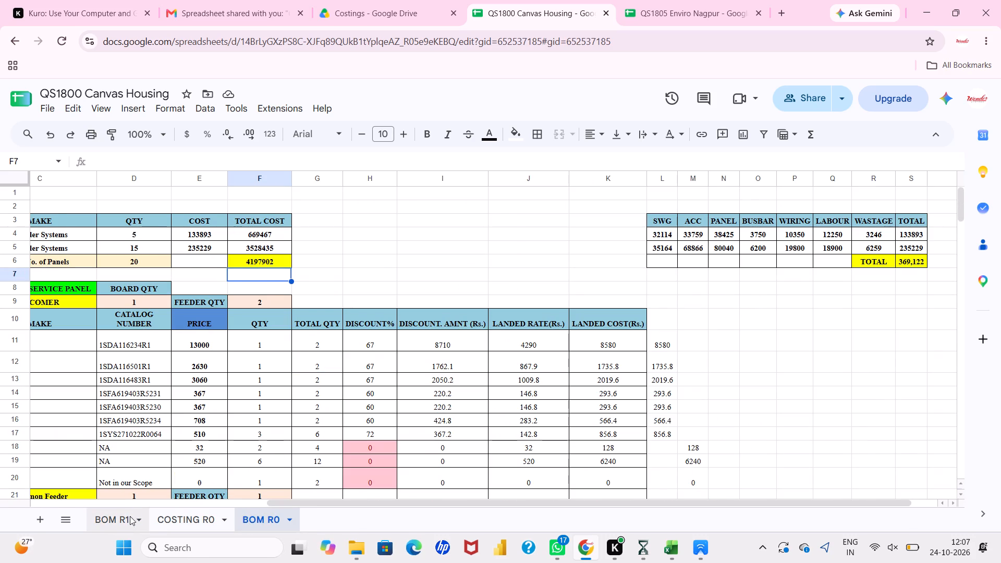
In BOM R1's summary table, set the quantity to 12 for both the Common Service Panel and the Meter Board Panel (PSPCL).
{"action": "scroll", "coordinate": [311, 396], "scroll_direction": "up", "scroll_amount": 1}
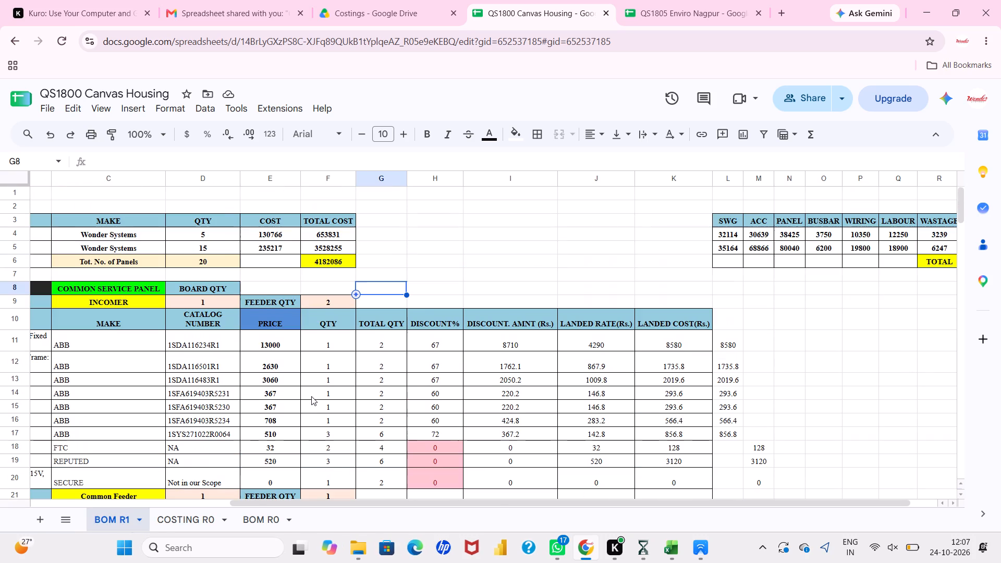
{"action": "scroll", "coordinate": [311, 396], "scroll_direction": "up", "scroll_amount": 1}
{"action": "scroll", "coordinate": [311, 396], "scroll_direction": "right", "scroll_amount": 3}
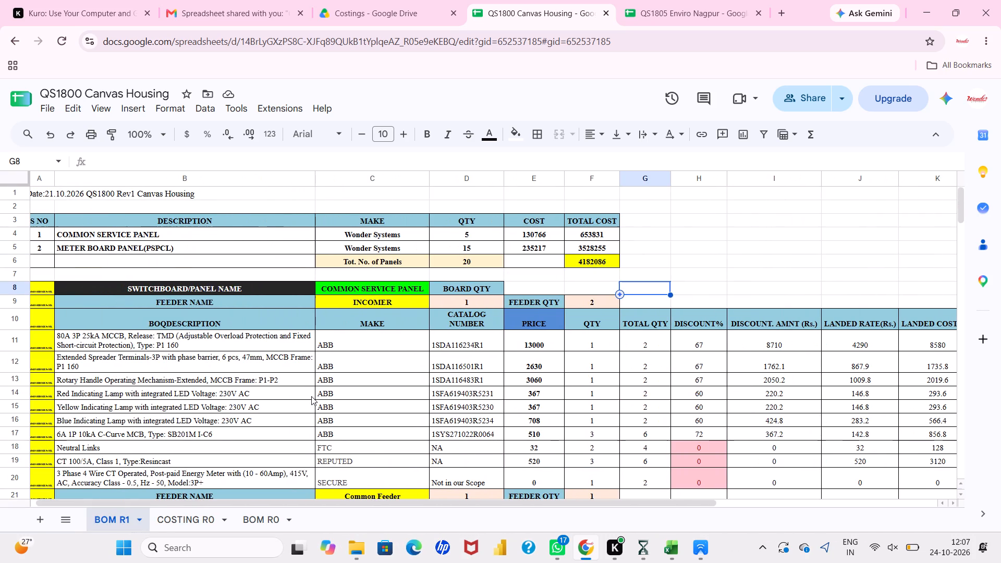
{"action": "scroll", "coordinate": [311, 396], "scroll_direction": "right", "scroll_amount": 1}
{"action": "left_click", "coordinate": [475, 237]}
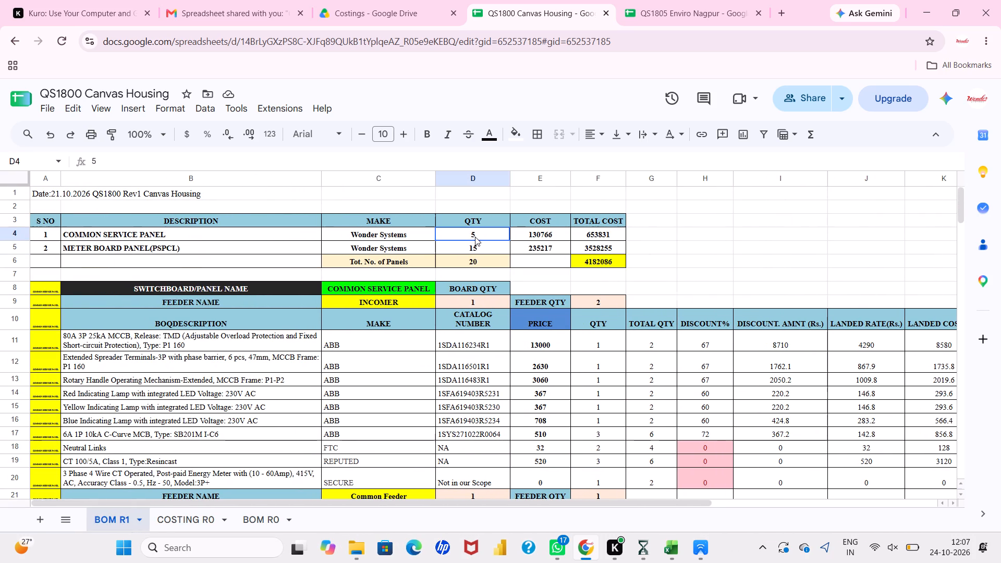
{"action": "type", "text": "12"}
{"action": "key", "text": "Return"}
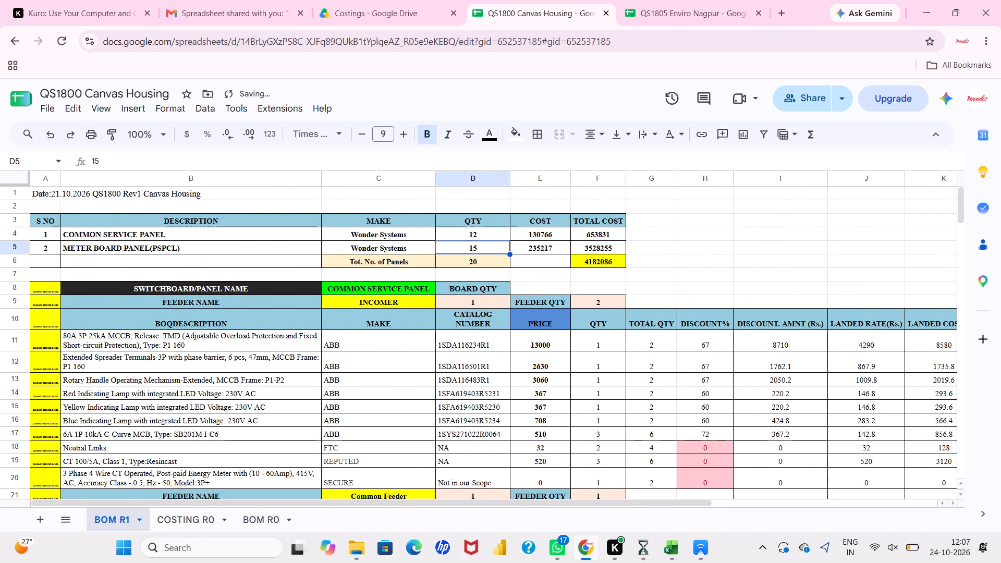
{"action": "type", "text": "12"}
{"action": "key", "text": "Return"}
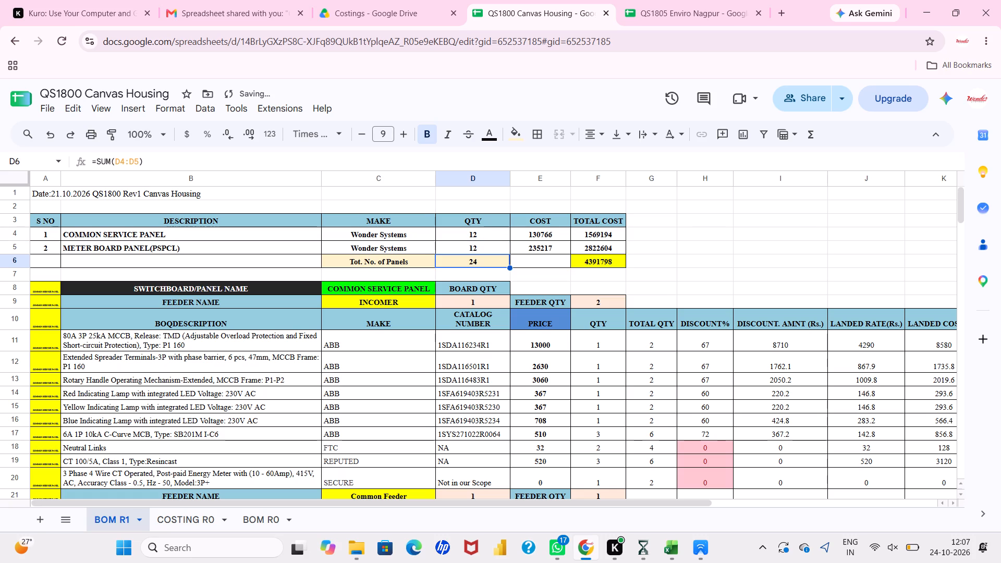
{"action": "left_click", "coordinate": [503, 275]}
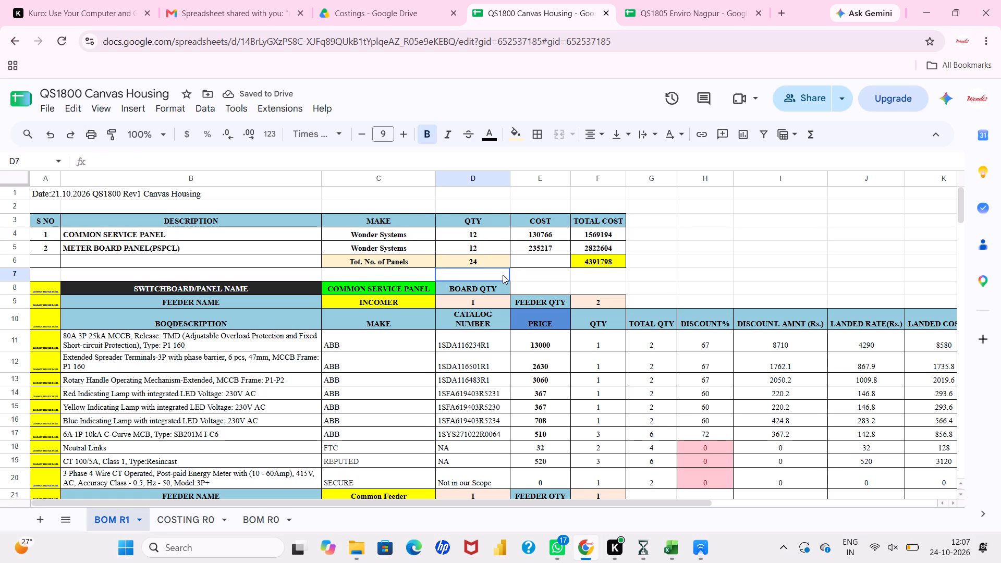
{"action": "left_click", "coordinate": [495, 235]}
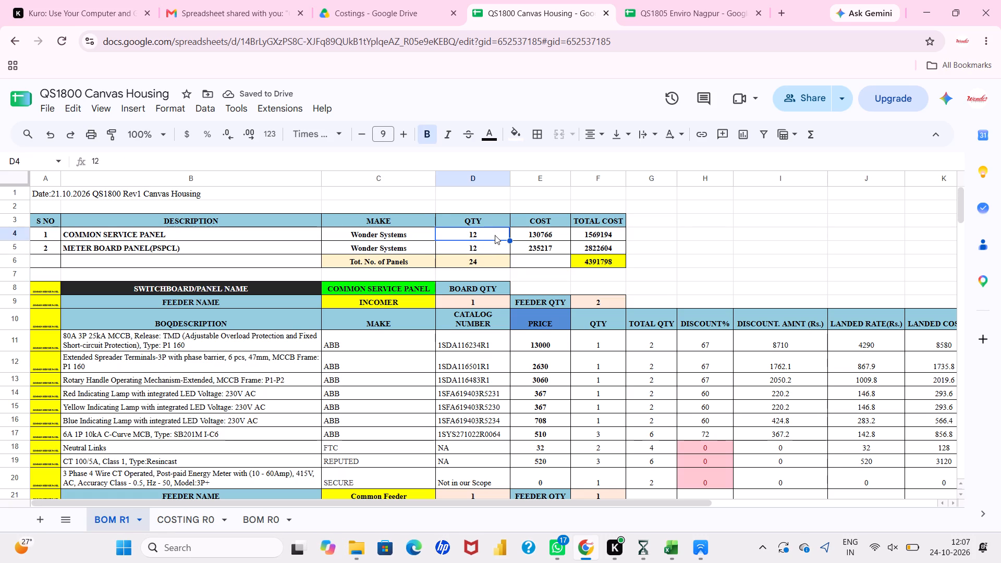
{"action": "left_click", "coordinate": [492, 249]}
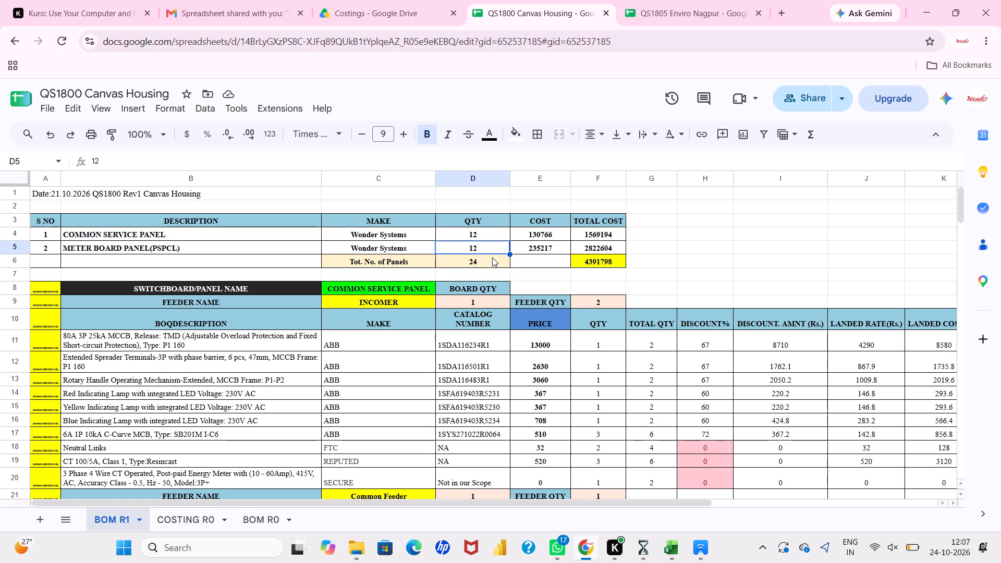
{"action": "left_click", "coordinate": [493, 237]}
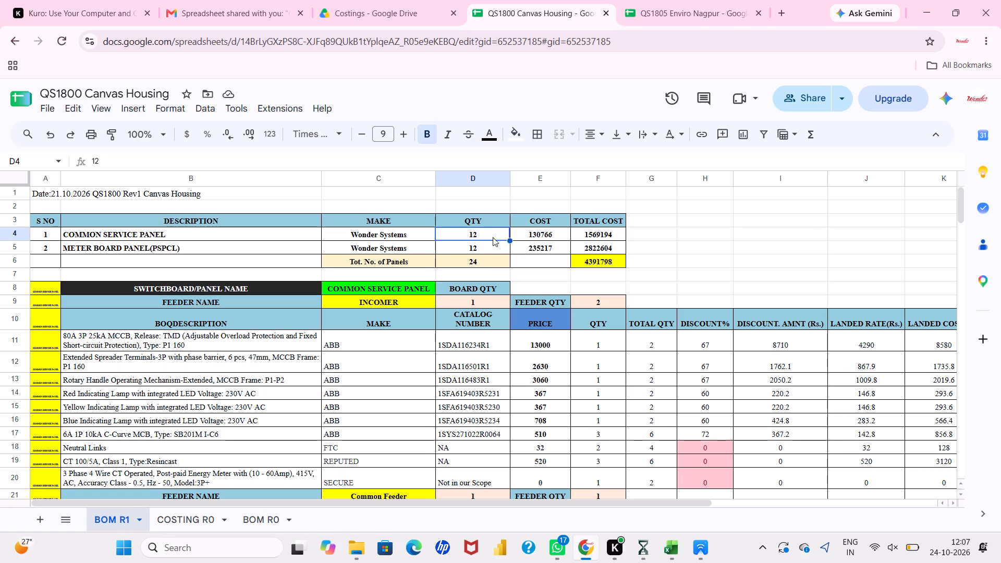
{"action": "left_click", "coordinate": [492, 260]}
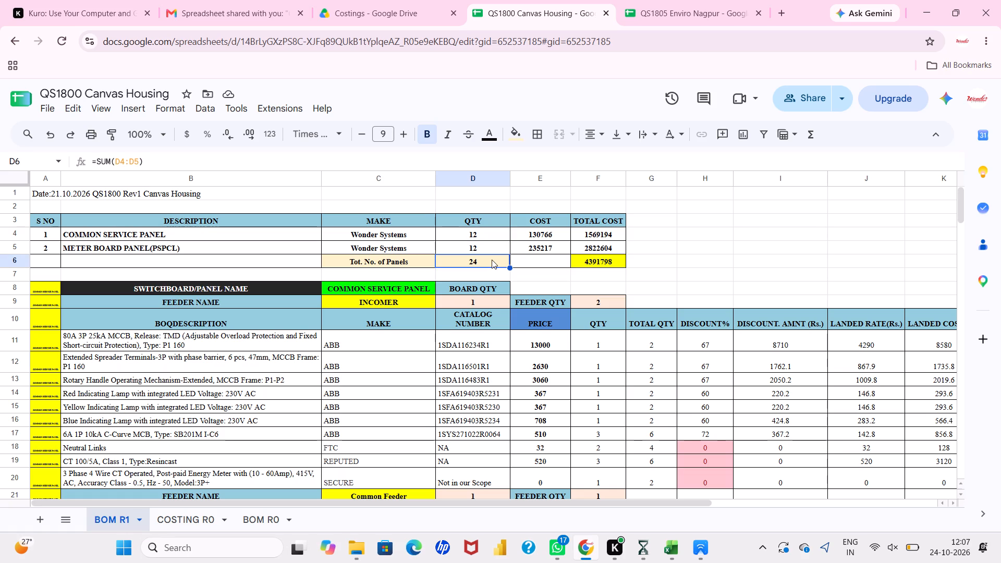
{"action": "left_click", "coordinate": [590, 262]}
{"action": "left_click", "coordinate": [545, 289]}
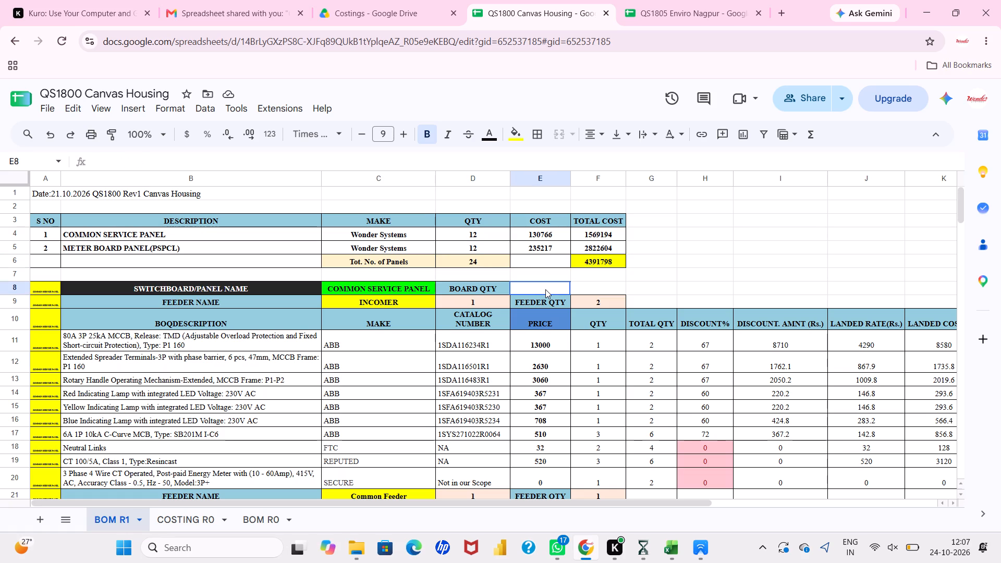
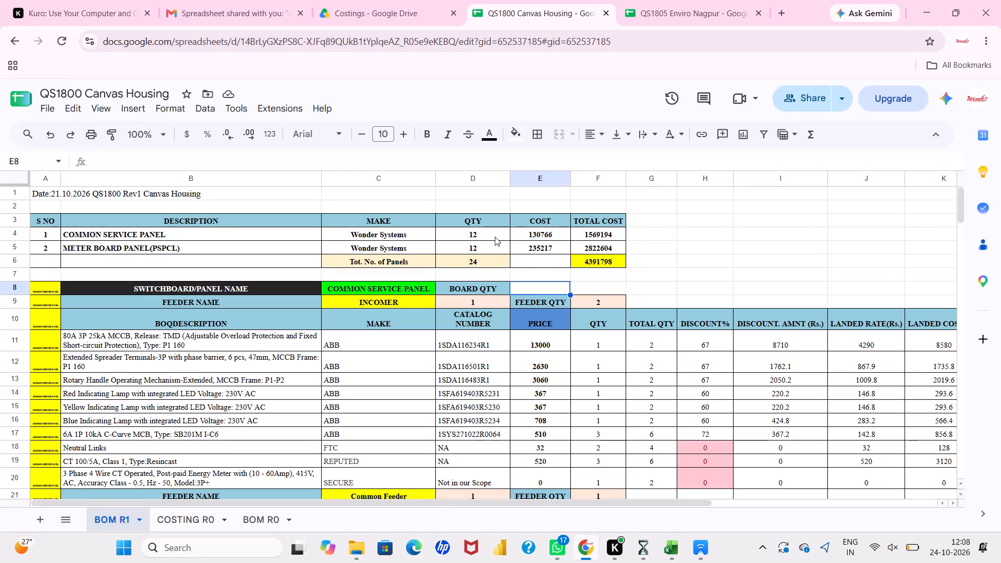
In BOM R1's summary table, set the Common Service Panel quantity to 1 and the Meter Board Panel (PSPCL) quantity to 18.
{"action": "left_click", "coordinate": [495, 237]}
{"action": "key", "text": "1"}
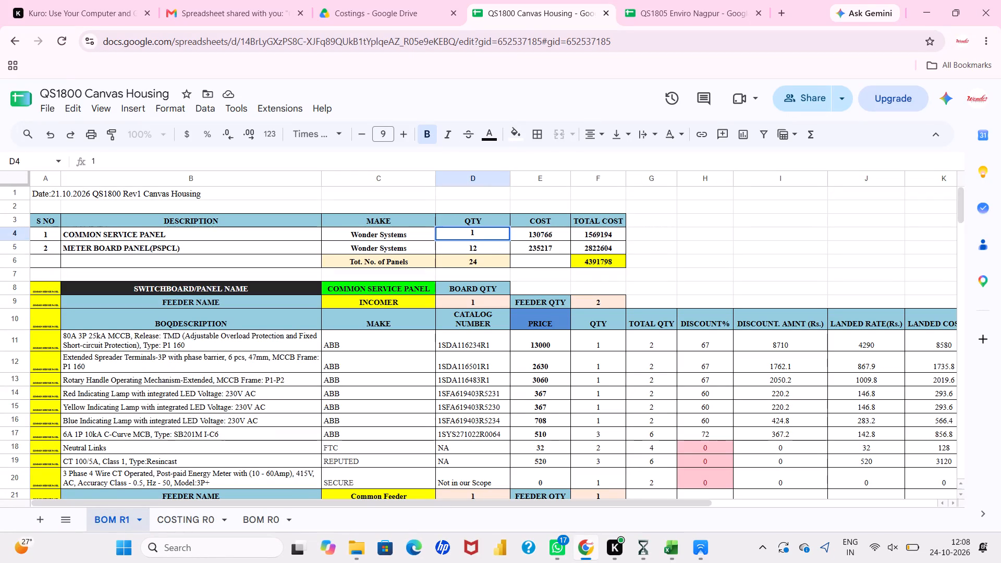
{"action": "key", "text": "Down"}
{"action": "type", "text": "18"}
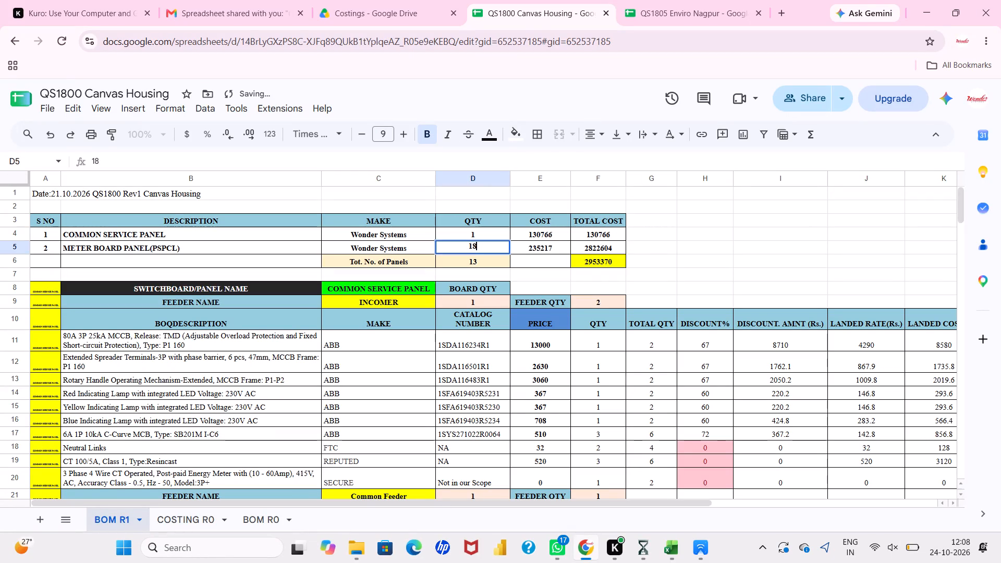
{"action": "key", "text": "Return"}
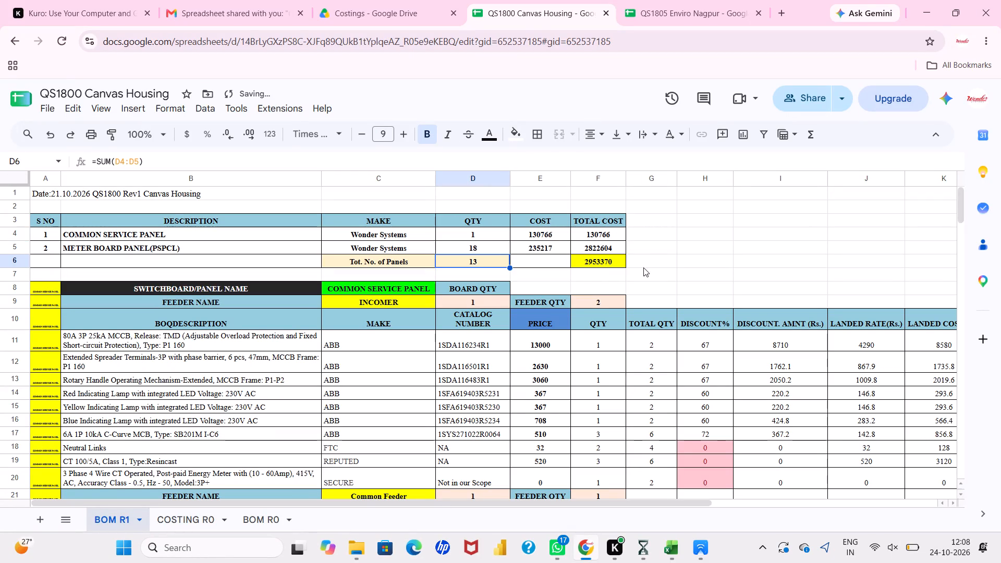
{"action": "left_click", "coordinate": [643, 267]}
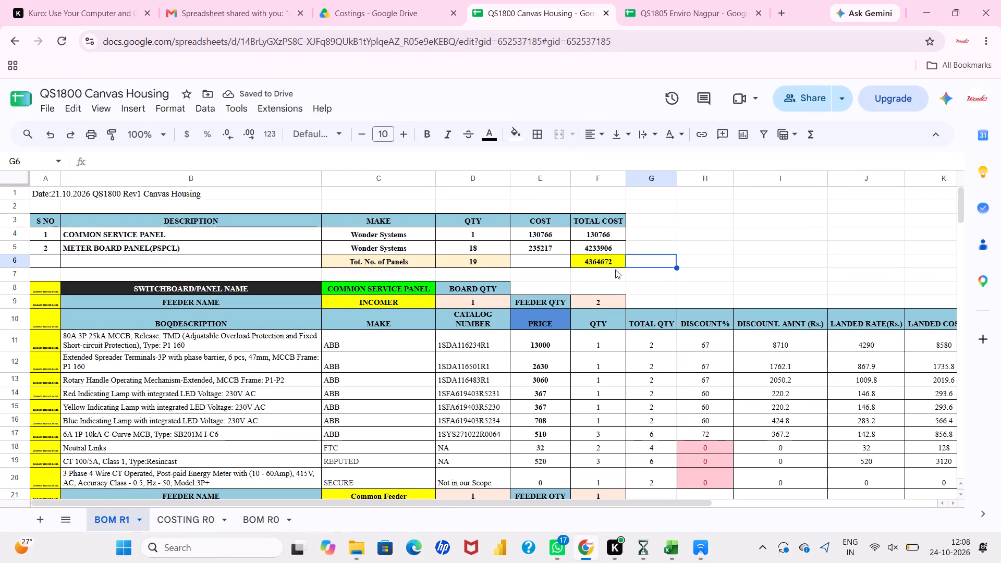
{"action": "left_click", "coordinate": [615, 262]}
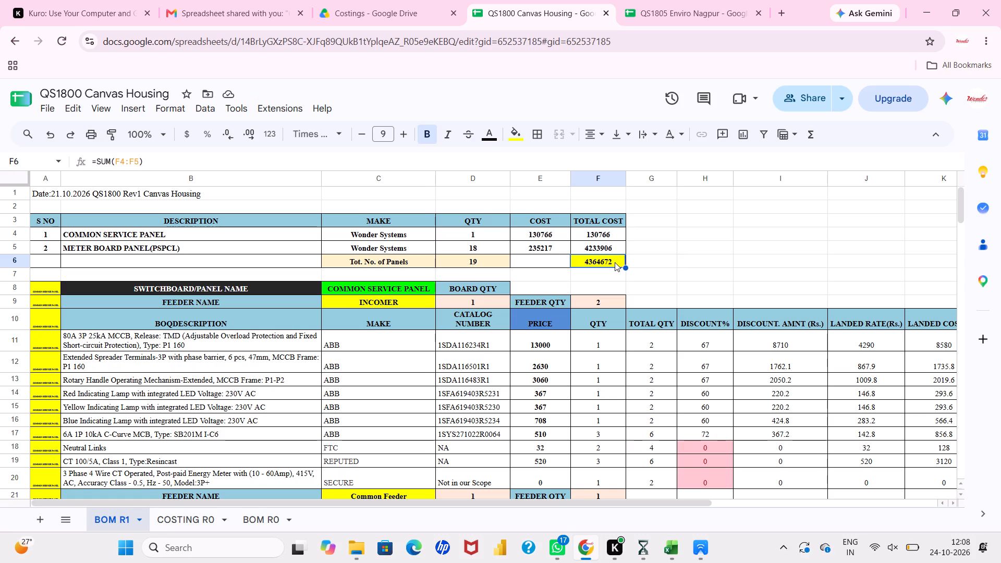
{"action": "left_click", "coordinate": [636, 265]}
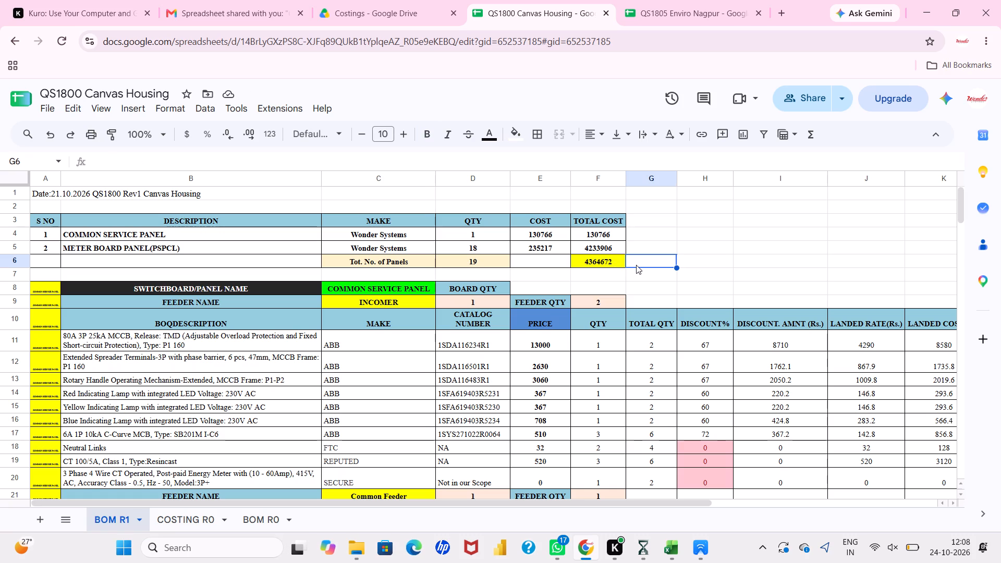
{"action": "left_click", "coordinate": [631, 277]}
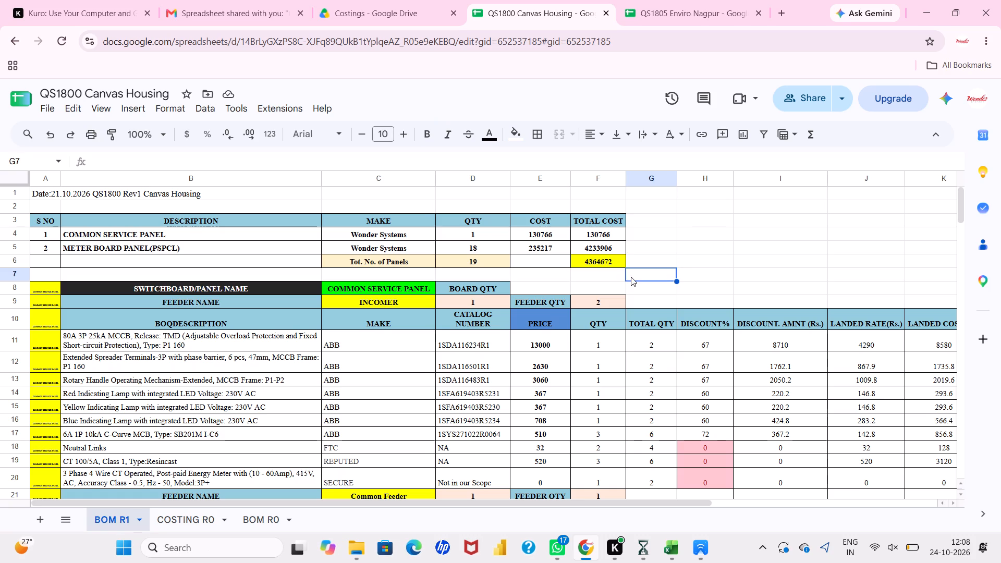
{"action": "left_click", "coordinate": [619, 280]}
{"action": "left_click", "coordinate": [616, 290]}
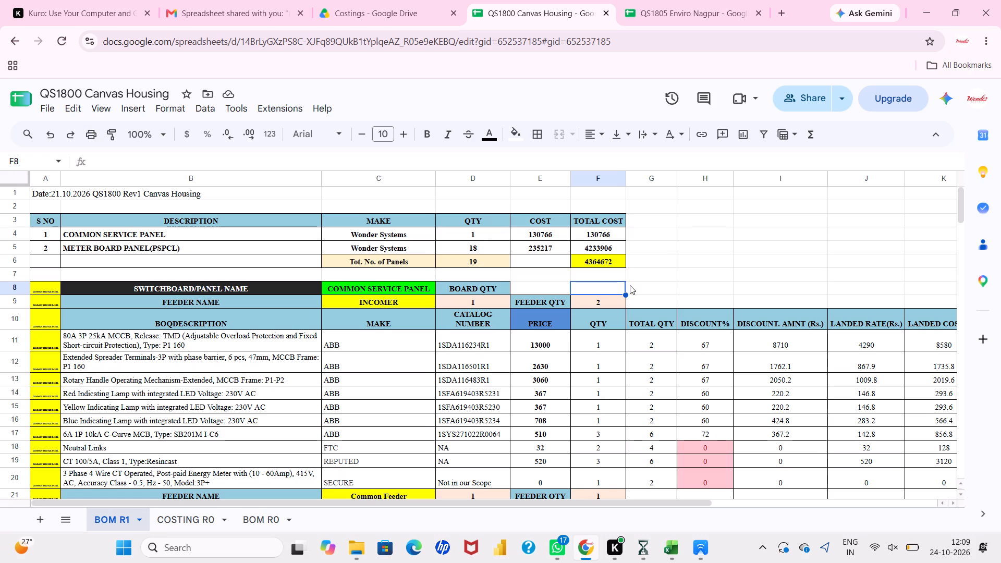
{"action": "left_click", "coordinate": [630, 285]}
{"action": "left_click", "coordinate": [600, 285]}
Add a new sheet after BOM R1 and name it COSTING R1.
{"action": "left_click", "coordinate": [169, 513]}
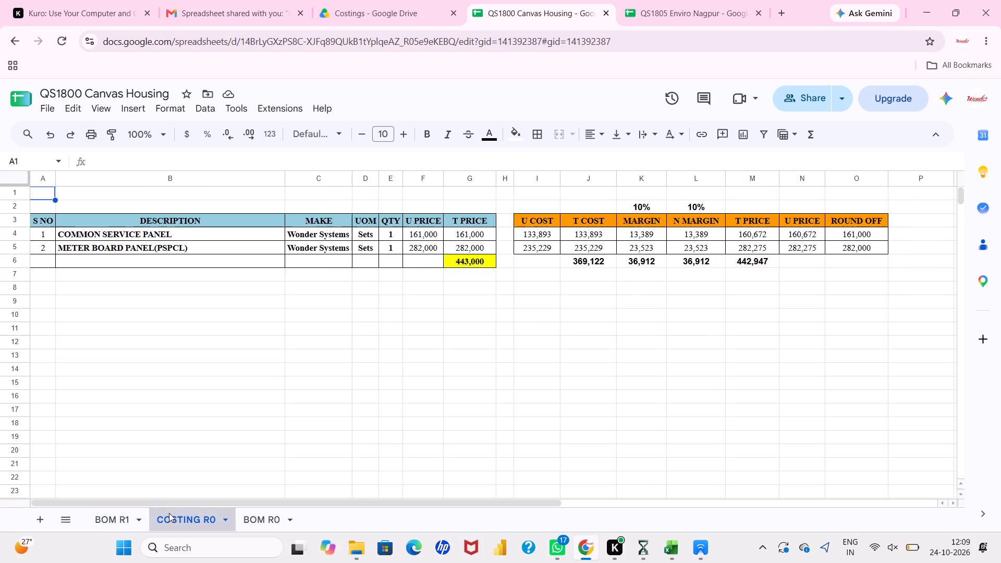
{"action": "left_click", "coordinate": [117, 523]}
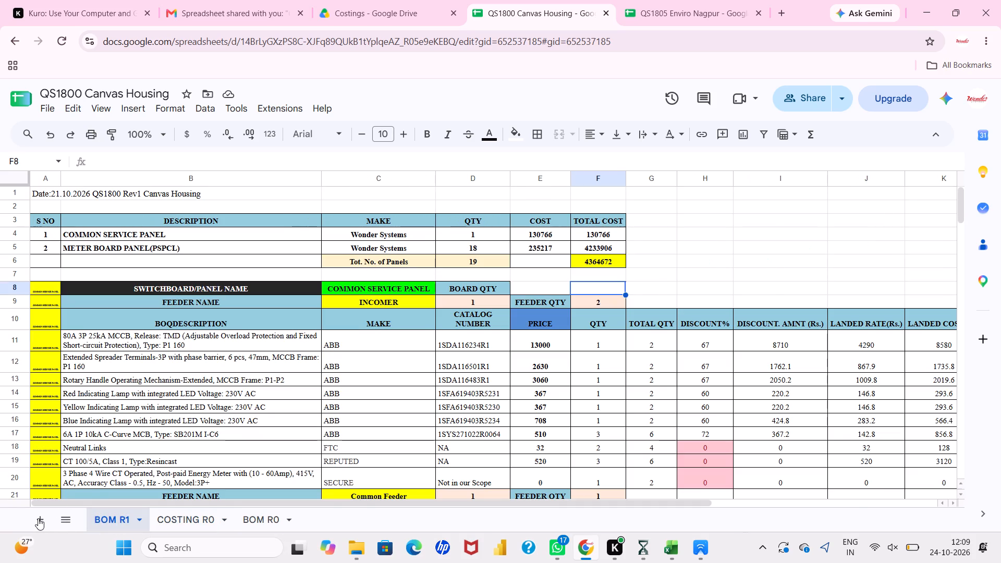
{"action": "left_click", "coordinate": [38, 518]}
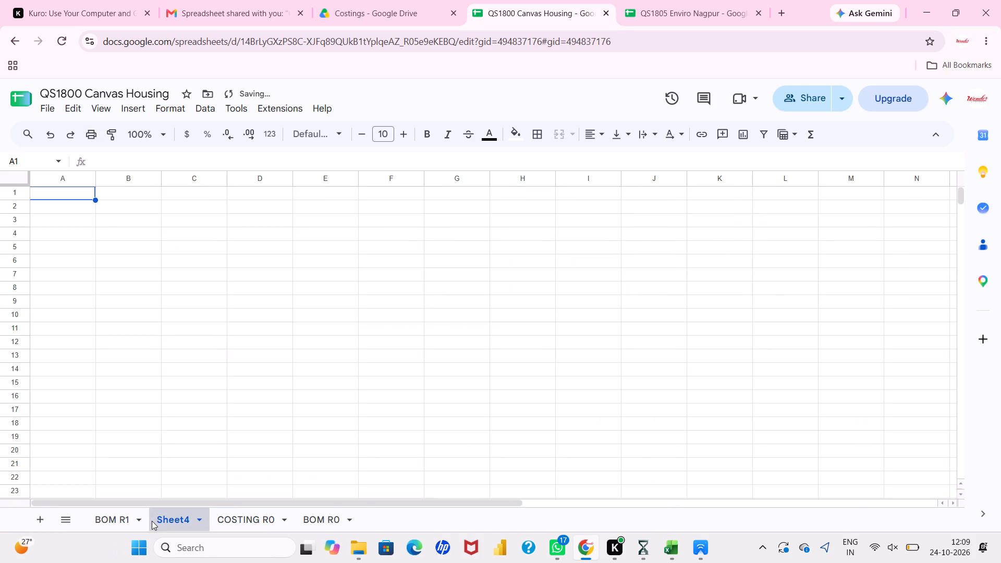
{"action": "right_click", "coordinate": [152, 521]}
{"action": "left_click", "coordinate": [169, 349]}
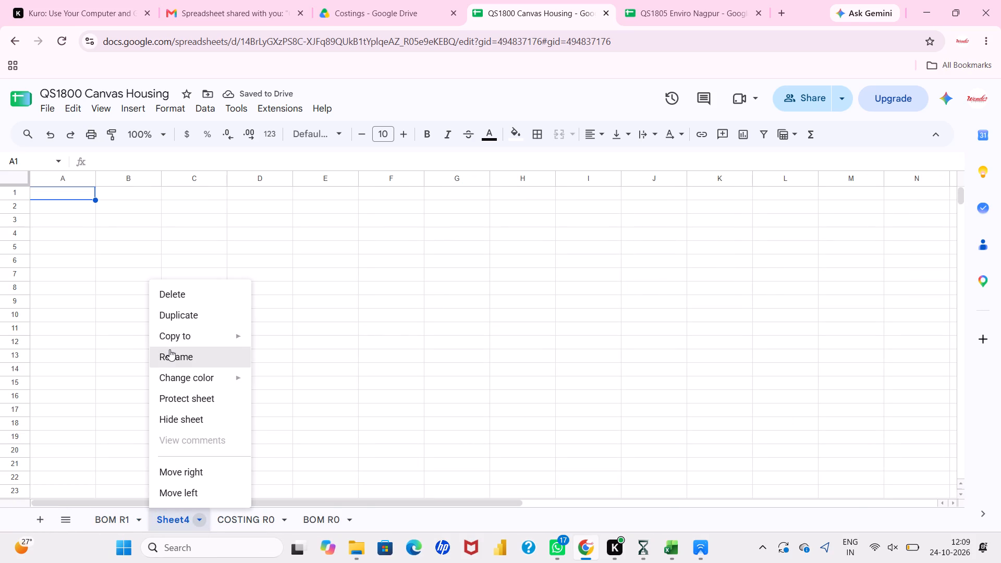
{"action": "key", "text": "c"}
{"action": "type", "text": "OSTING"}
{"action": "key", "text": "space"}
{"action": "type", "text": "R1"}
{"action": "key", "text": "Return"}
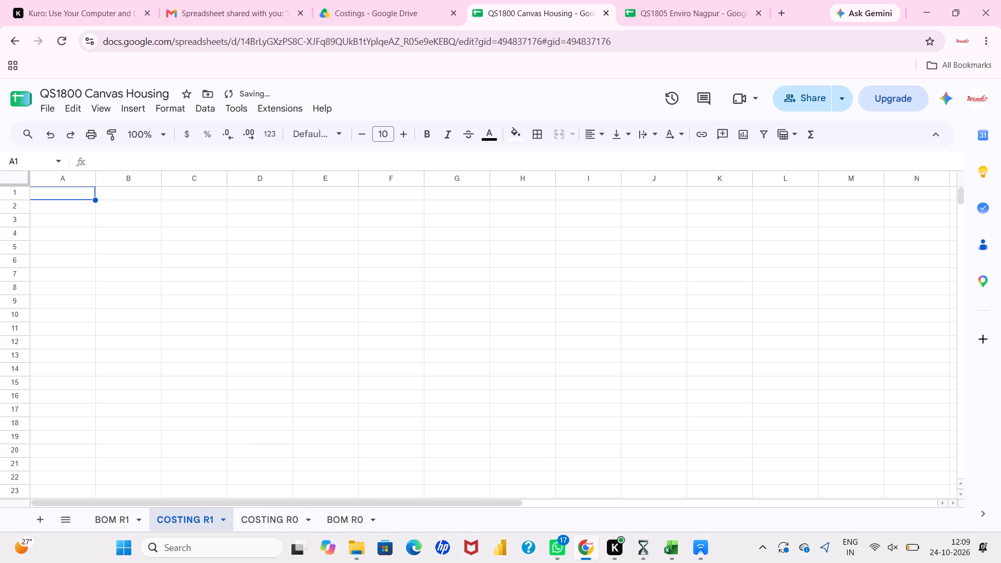
Copy the whole costing table, A1:P7, from COSTING R0 into COSTING R1 starting at cell A1.
{"action": "left_click", "coordinate": [274, 511]}
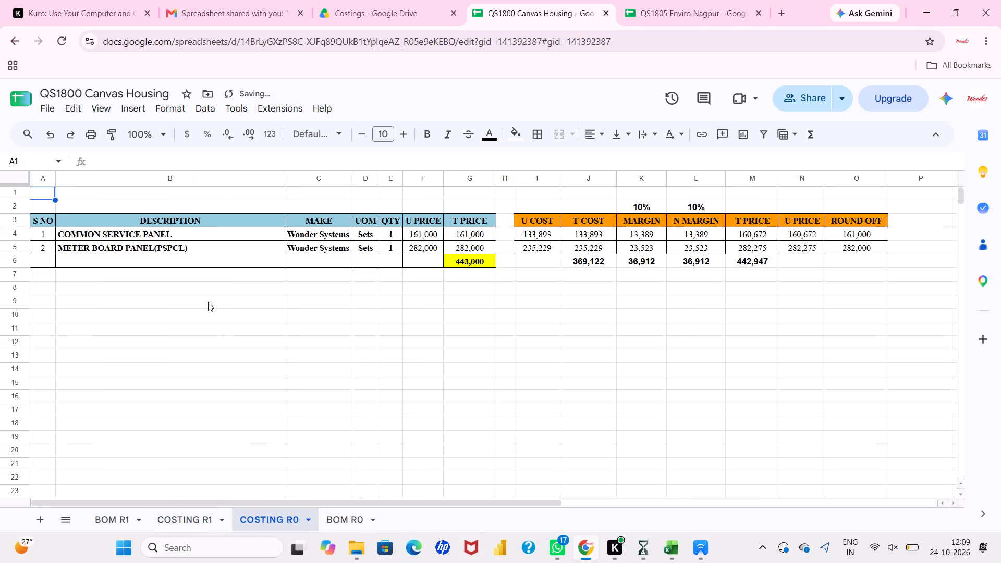
{"action": "left_click_drag", "start_coordinate": [51, 194], "coordinate": [913, 276]}
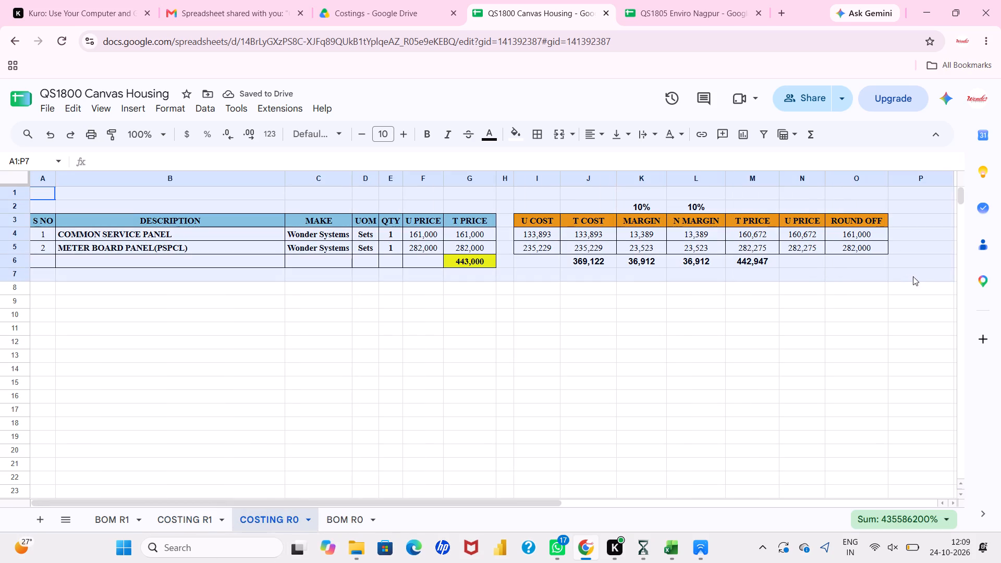
{"action": "left_click_drag", "start_coordinate": [913, 276], "coordinate": [896, 274]}
{"action": "key", "text": "ctrl+c"}
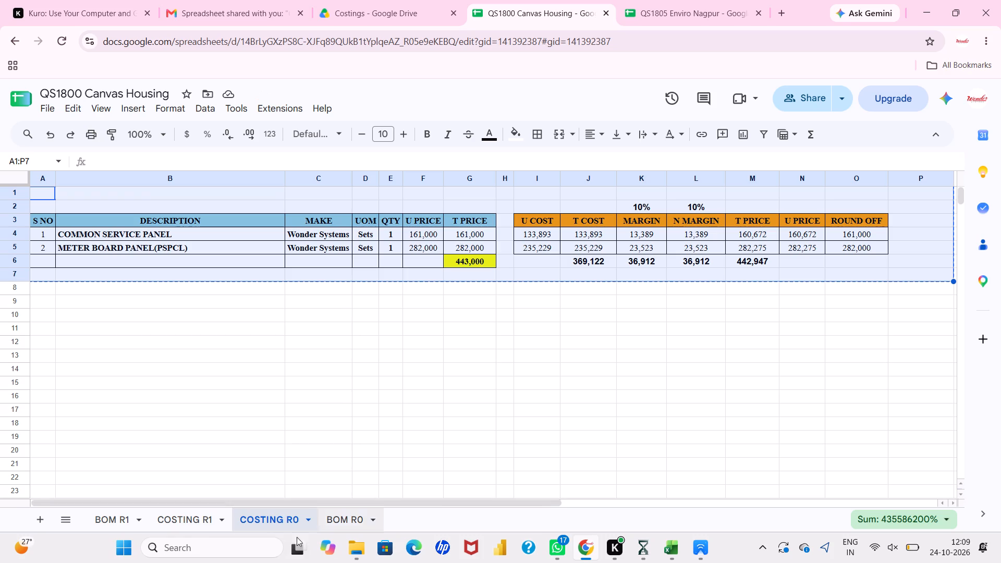
{"action": "left_click", "coordinate": [185, 520]}
{"action": "left_click", "coordinate": [52, 194]}
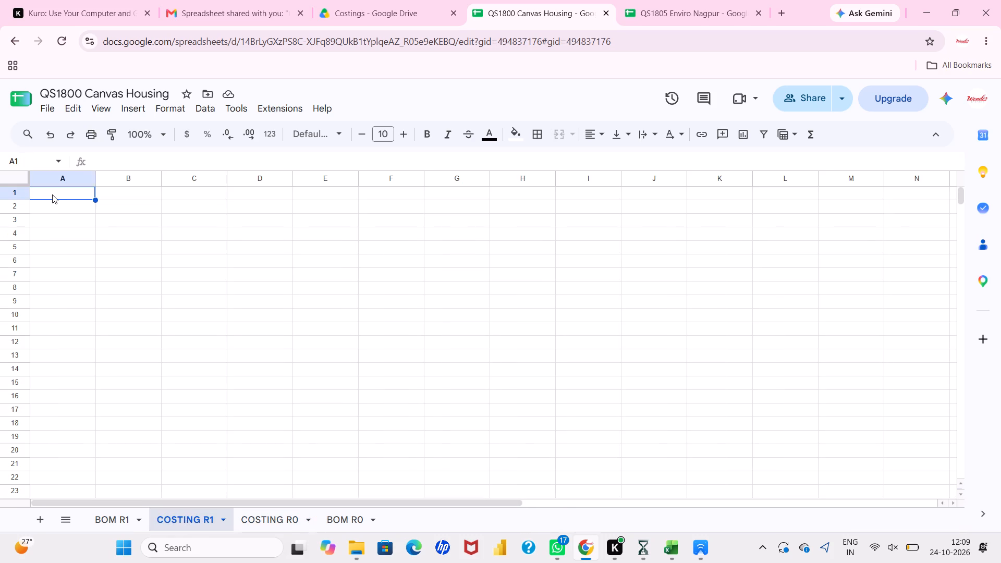
{"action": "key", "text": "ctrl+v"}
In COSTING R1, fit the S NO column to its content and widen the DESCRIPTION and MAKE columns.
{"action": "left_click", "coordinate": [129, 232]}
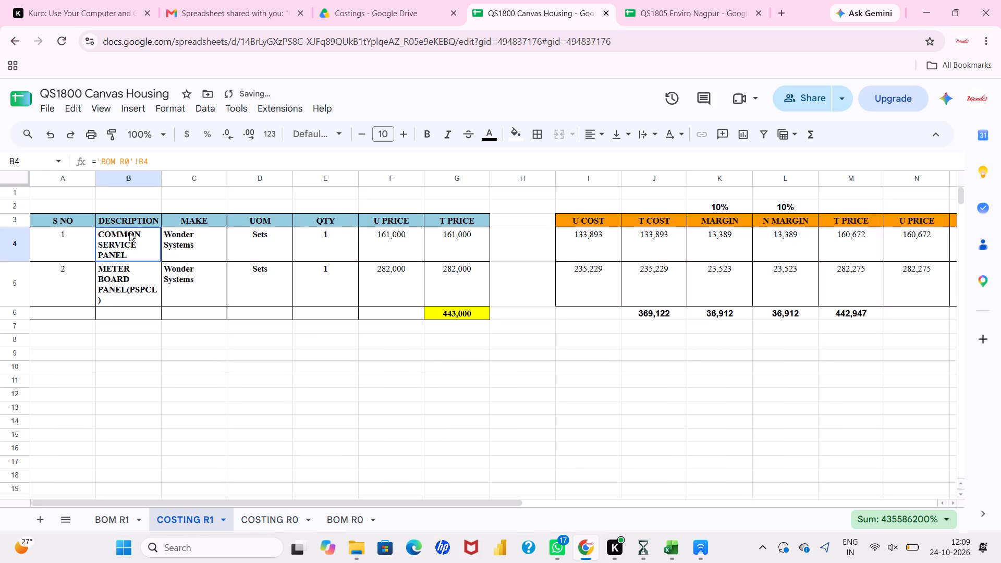
{"action": "double_click", "coordinate": [95, 180]}
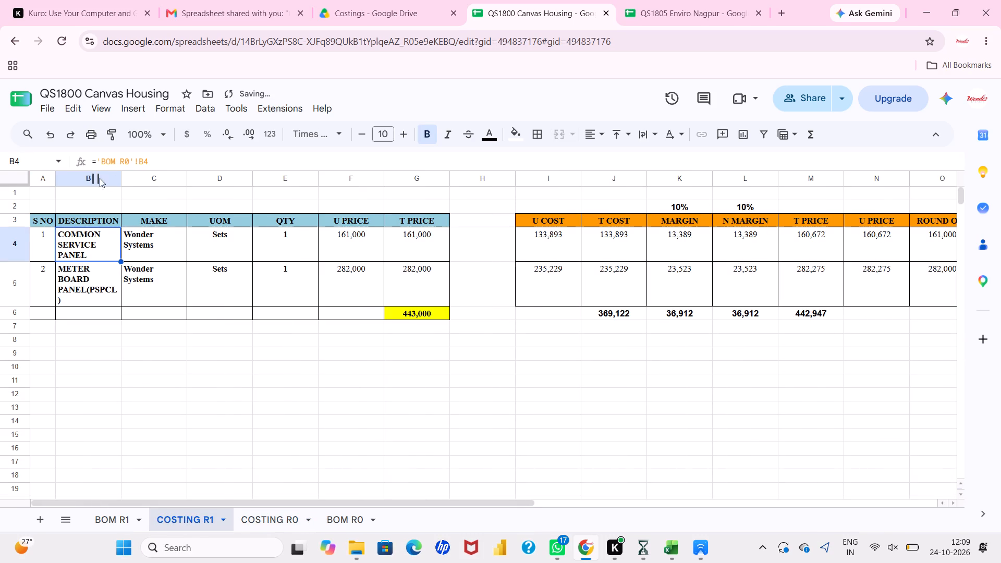
{"action": "left_click_drag", "start_coordinate": [124, 178], "coordinate": [185, 177]}
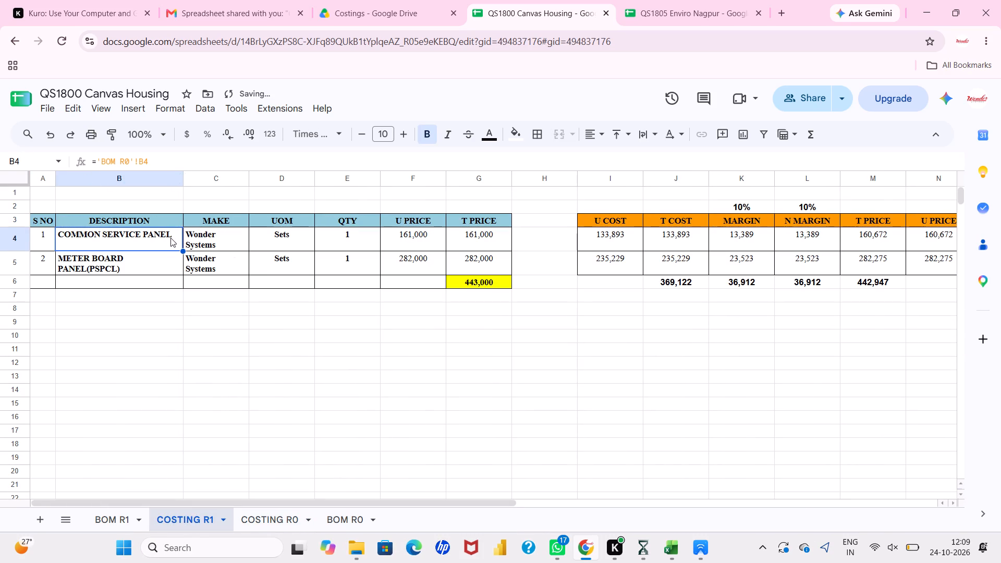
{"action": "left_click", "coordinate": [169, 242]}
{"action": "left_click_drag", "start_coordinate": [249, 181], "coordinate": [290, 177]}
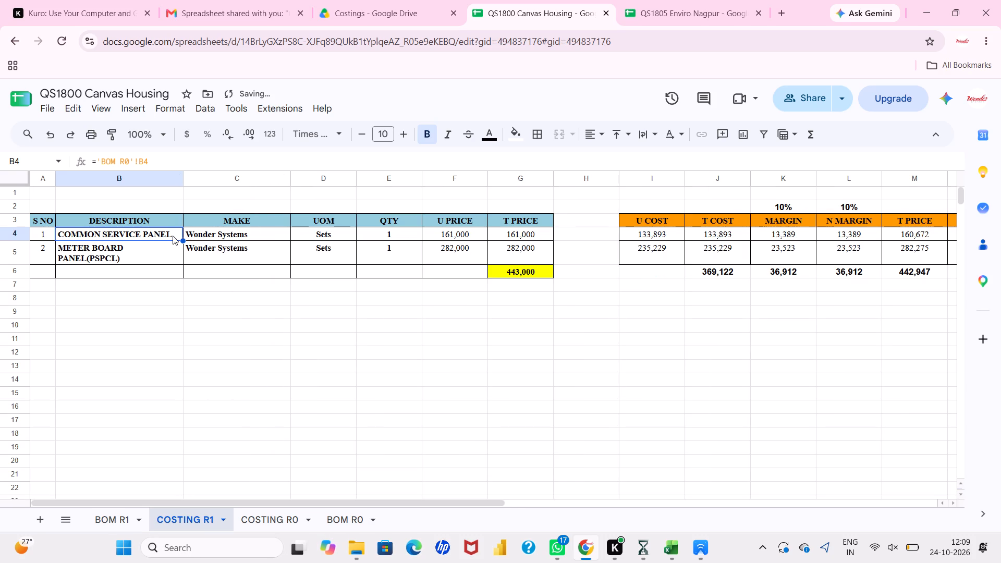
Link COSTING R1's Common Service Panel description to 'BOM R1'!B4 and fill the formula down to the Meter Board Panel row.
{"action": "key", "text": "equal"}
{"action": "left_click", "coordinate": [117, 515]}
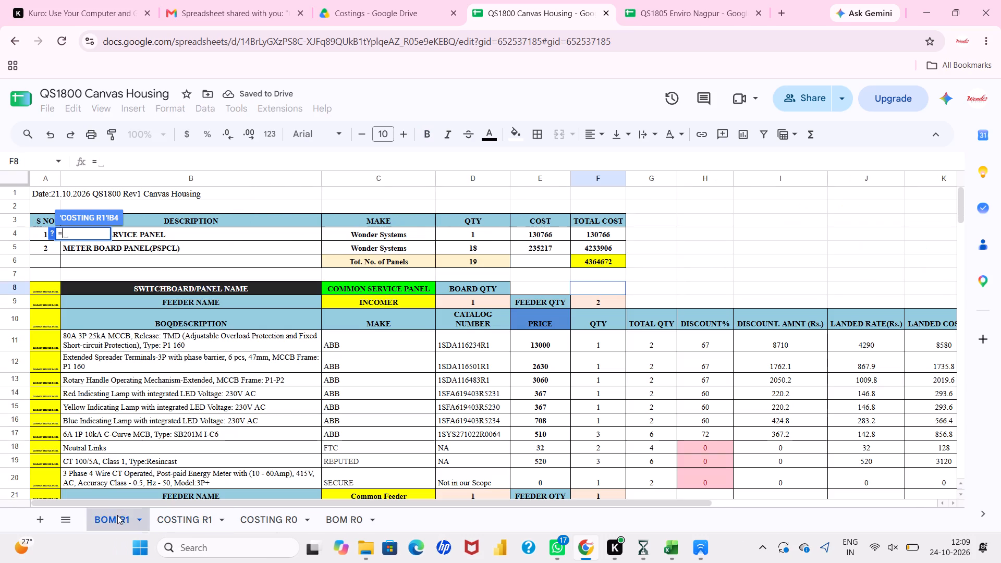
{"action": "left_click", "coordinate": [178, 238]}
{"action": "key", "text": "Return"}
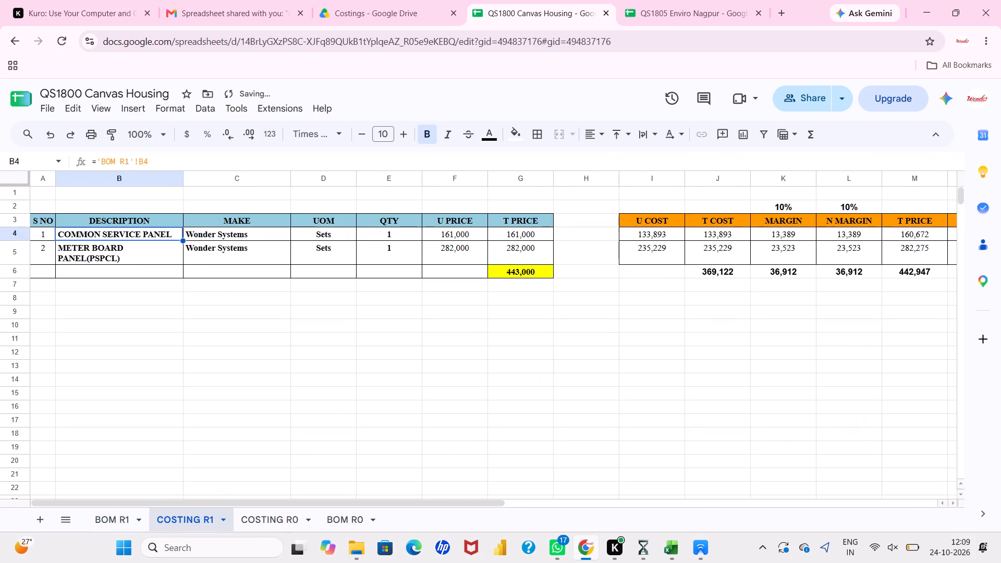
{"action": "left_click_drag", "start_coordinate": [183, 239], "coordinate": [178, 261]}
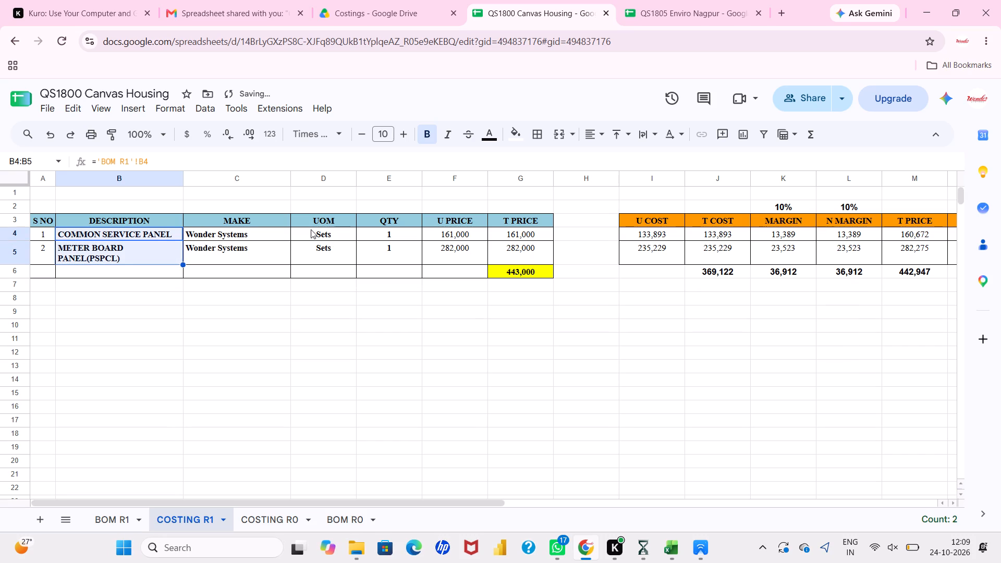
Link COSTING R1's Common Service Panel QTY to 'BOM R1'!D4 and fill the formula down to the Meter Board Panel row.
{"action": "left_click", "coordinate": [388, 235]}
{"action": "key", "text": "minus"}
{"action": "key", "text": "BackSpace"}
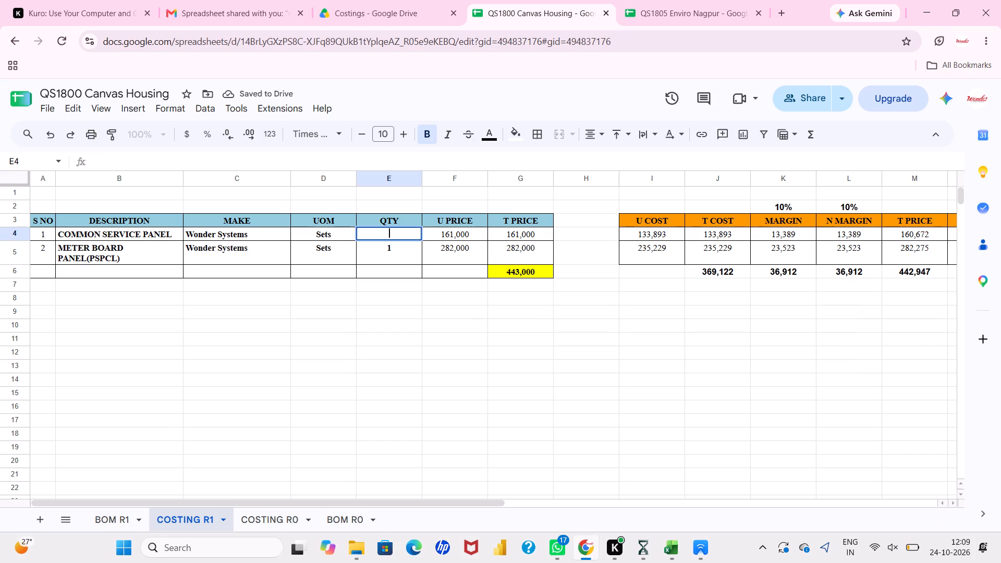
{"action": "key", "text": "equal"}
{"action": "left_click", "coordinate": [113, 521]}
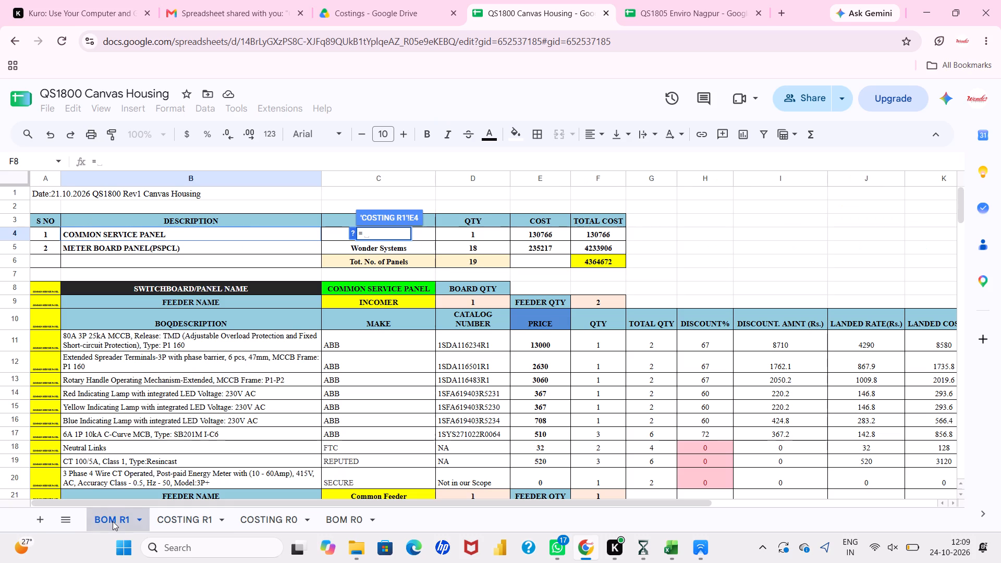
{"action": "left_click", "coordinate": [478, 240]}
{"action": "key", "text": "Return"}
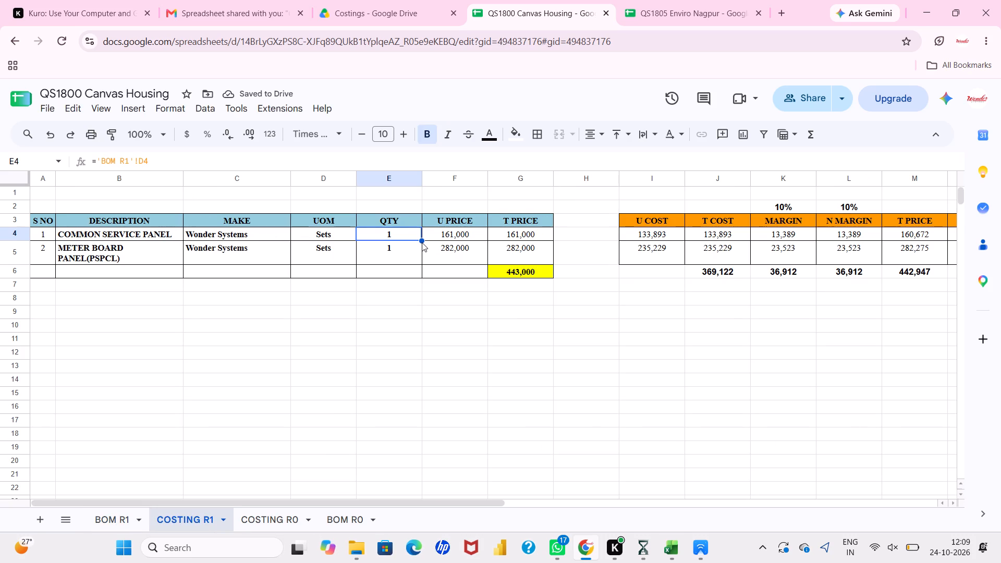
{"action": "left_click_drag", "start_coordinate": [421, 241], "coordinate": [420, 254]}
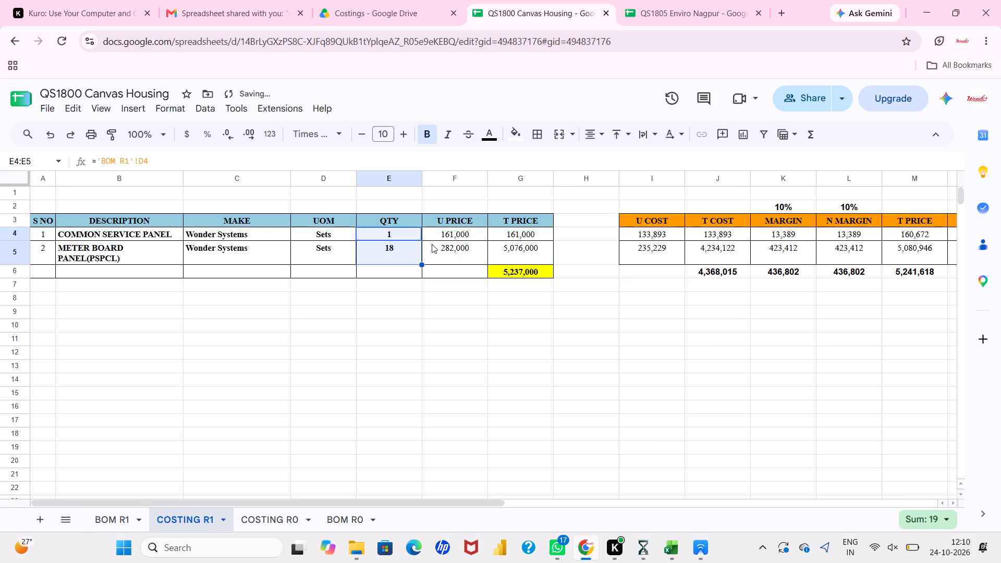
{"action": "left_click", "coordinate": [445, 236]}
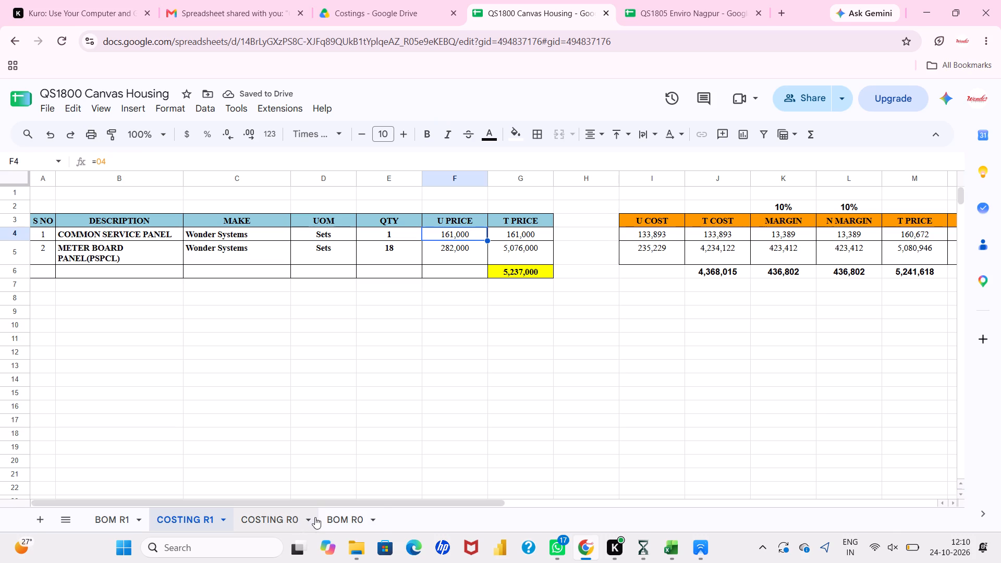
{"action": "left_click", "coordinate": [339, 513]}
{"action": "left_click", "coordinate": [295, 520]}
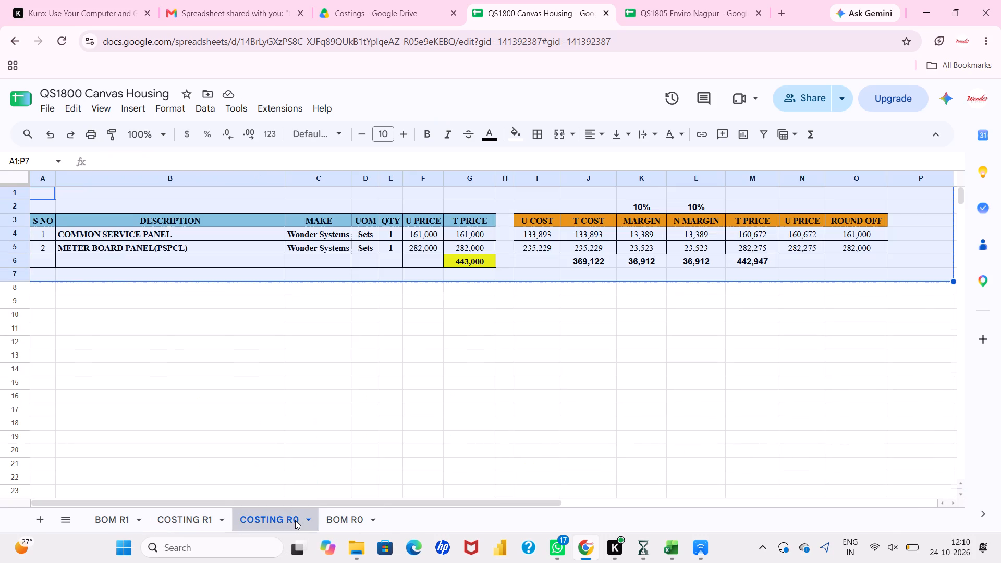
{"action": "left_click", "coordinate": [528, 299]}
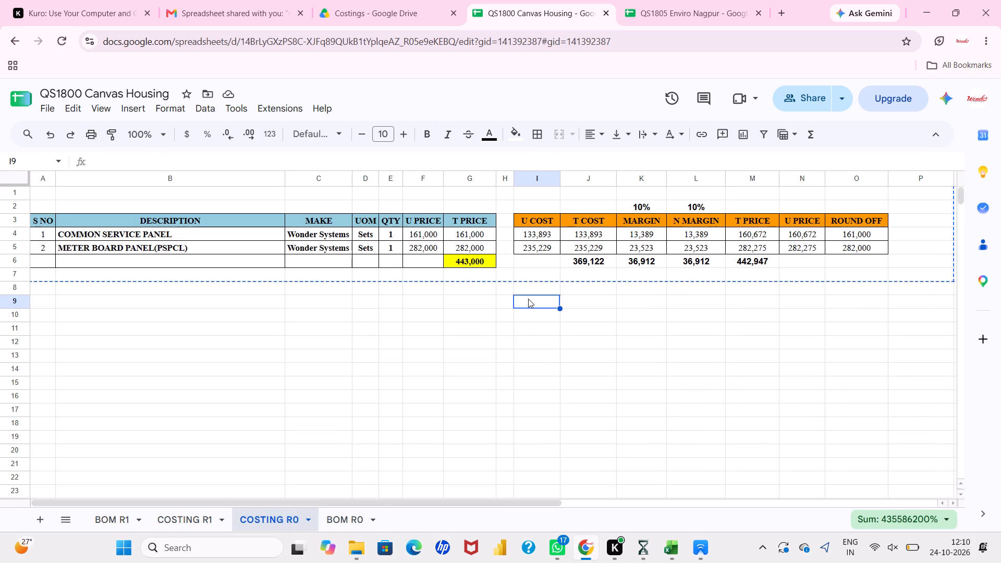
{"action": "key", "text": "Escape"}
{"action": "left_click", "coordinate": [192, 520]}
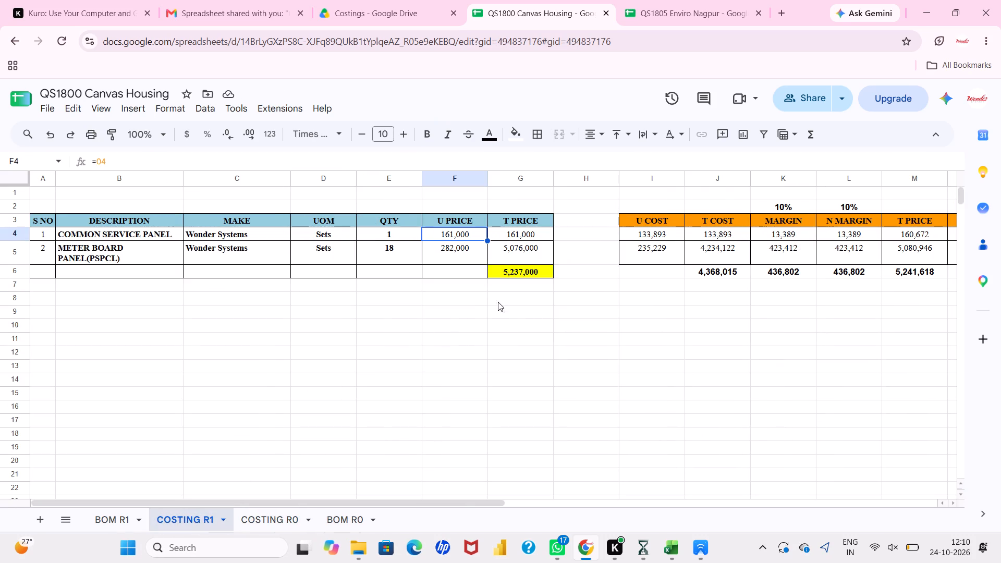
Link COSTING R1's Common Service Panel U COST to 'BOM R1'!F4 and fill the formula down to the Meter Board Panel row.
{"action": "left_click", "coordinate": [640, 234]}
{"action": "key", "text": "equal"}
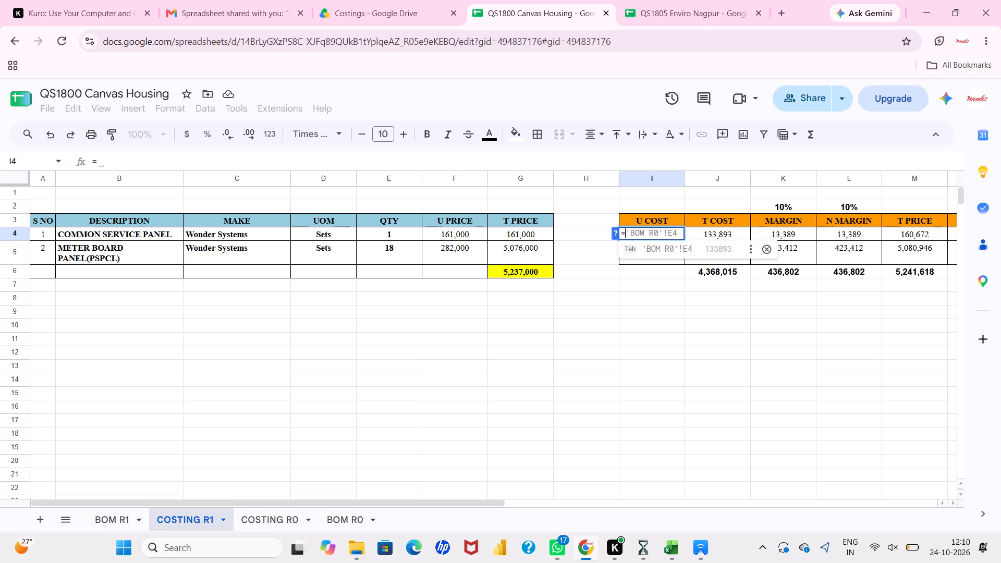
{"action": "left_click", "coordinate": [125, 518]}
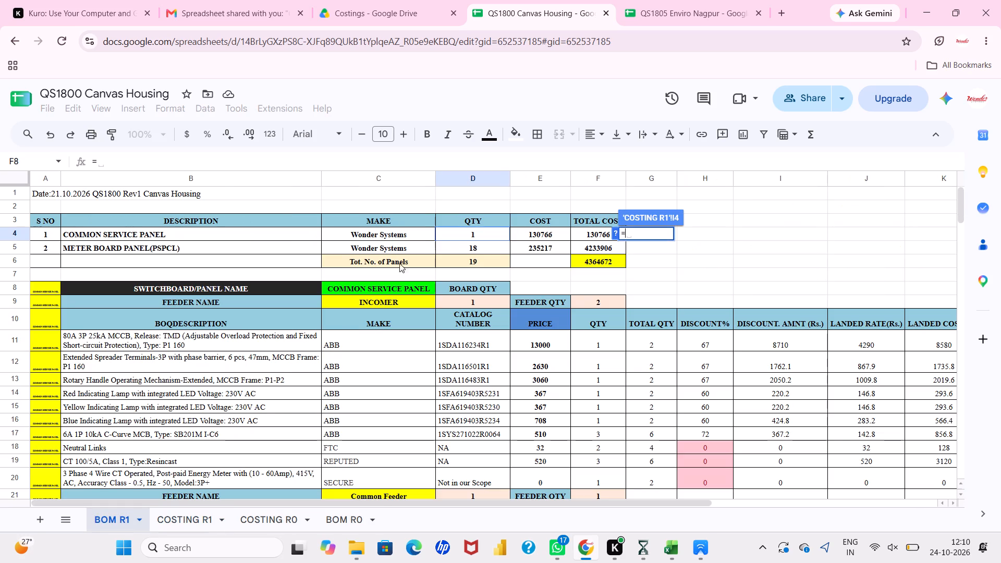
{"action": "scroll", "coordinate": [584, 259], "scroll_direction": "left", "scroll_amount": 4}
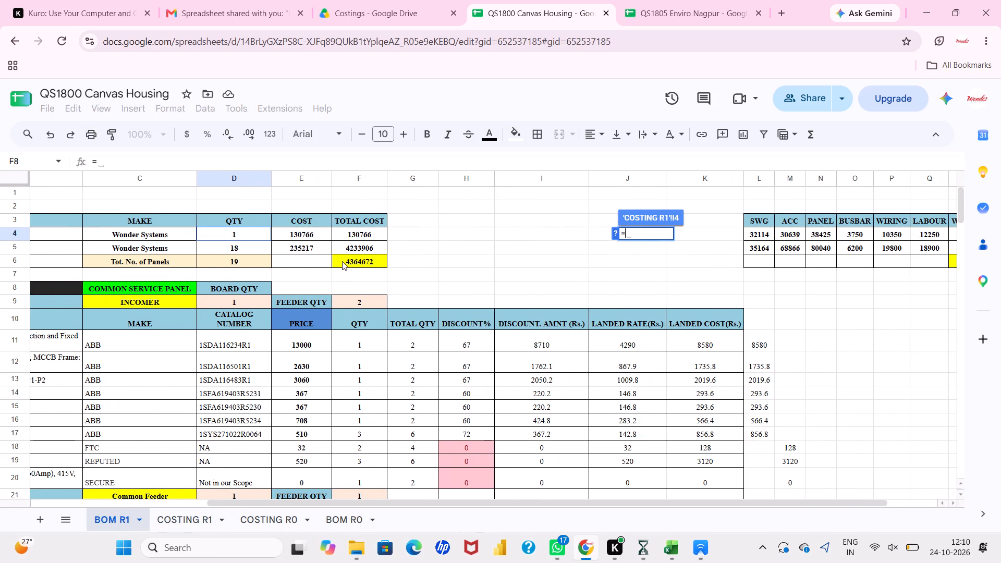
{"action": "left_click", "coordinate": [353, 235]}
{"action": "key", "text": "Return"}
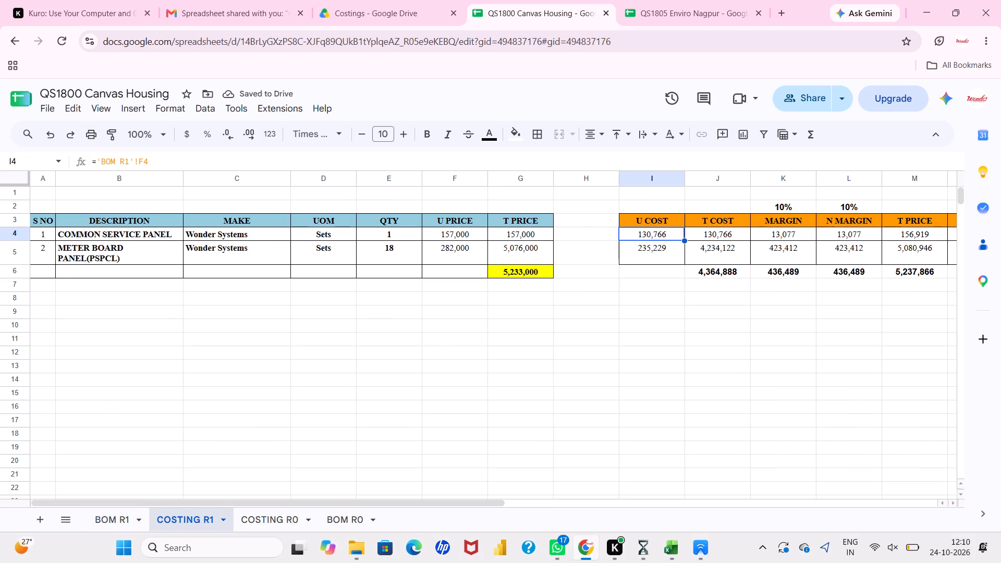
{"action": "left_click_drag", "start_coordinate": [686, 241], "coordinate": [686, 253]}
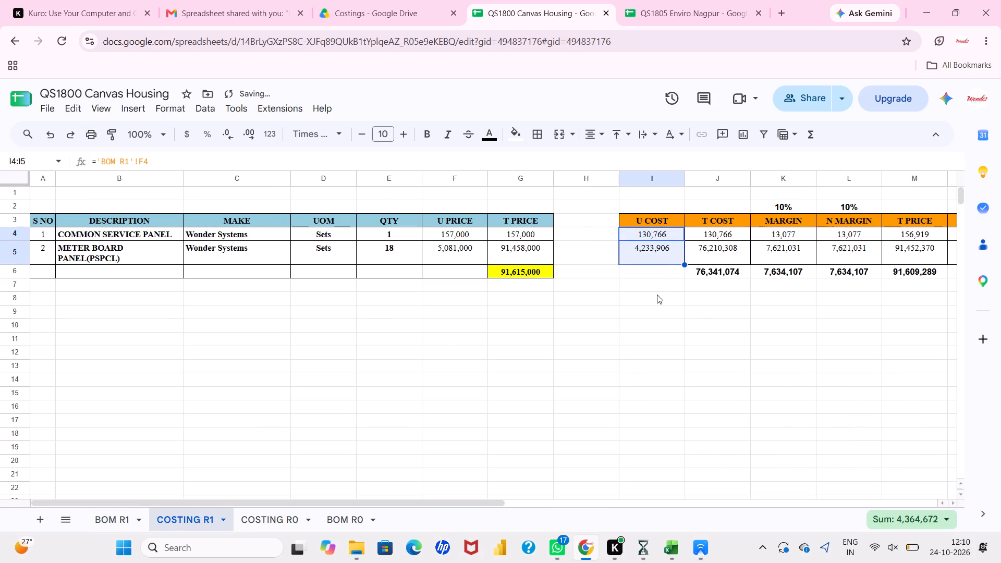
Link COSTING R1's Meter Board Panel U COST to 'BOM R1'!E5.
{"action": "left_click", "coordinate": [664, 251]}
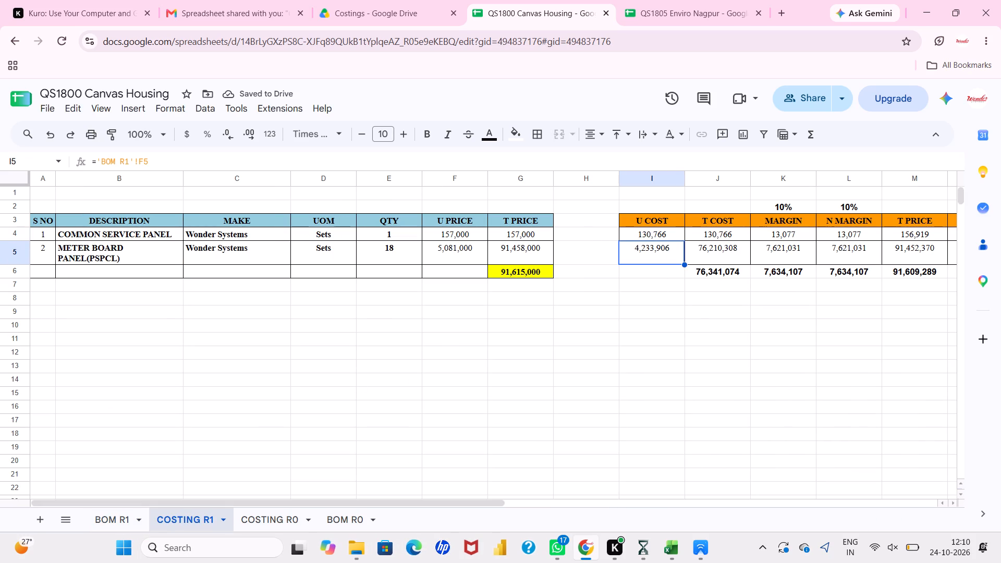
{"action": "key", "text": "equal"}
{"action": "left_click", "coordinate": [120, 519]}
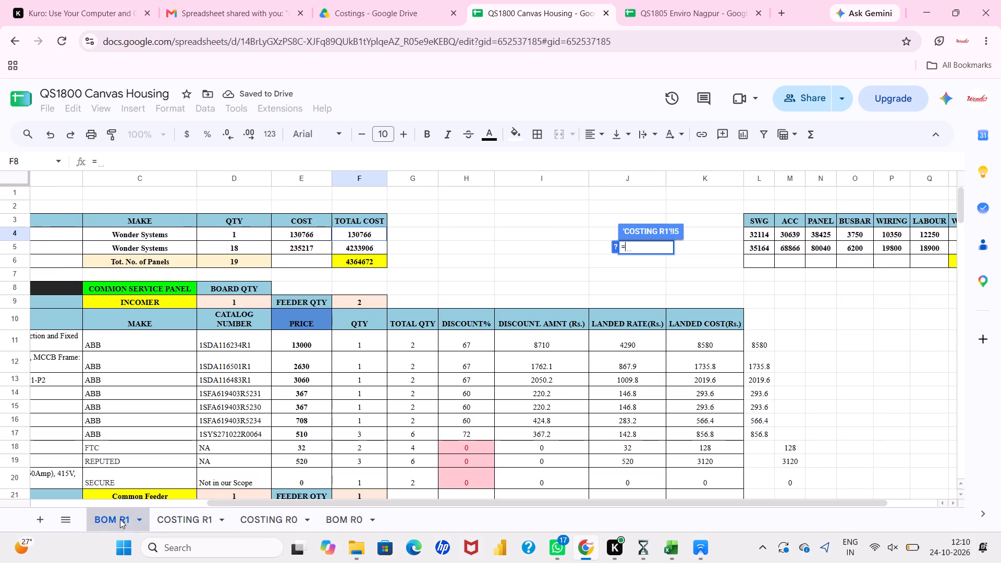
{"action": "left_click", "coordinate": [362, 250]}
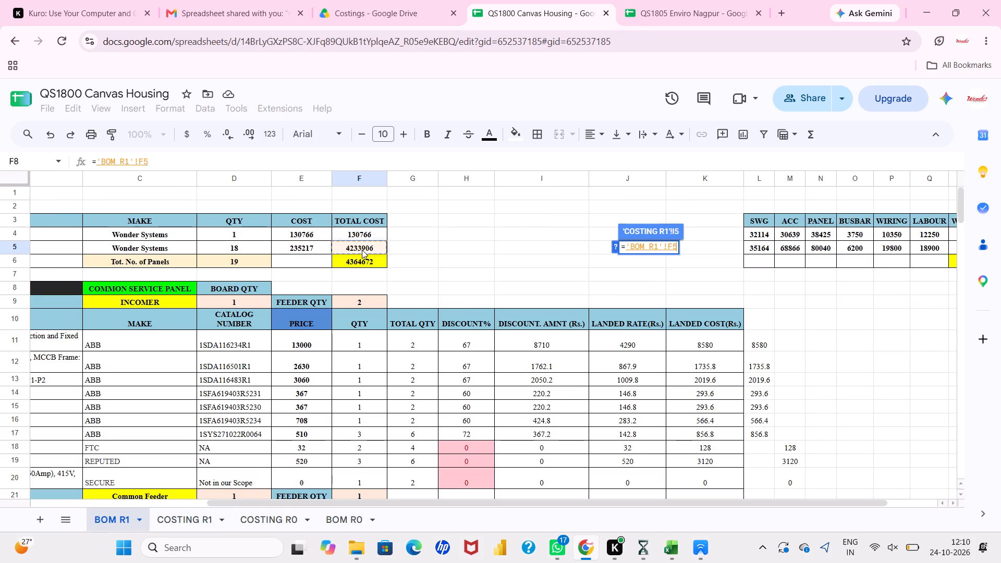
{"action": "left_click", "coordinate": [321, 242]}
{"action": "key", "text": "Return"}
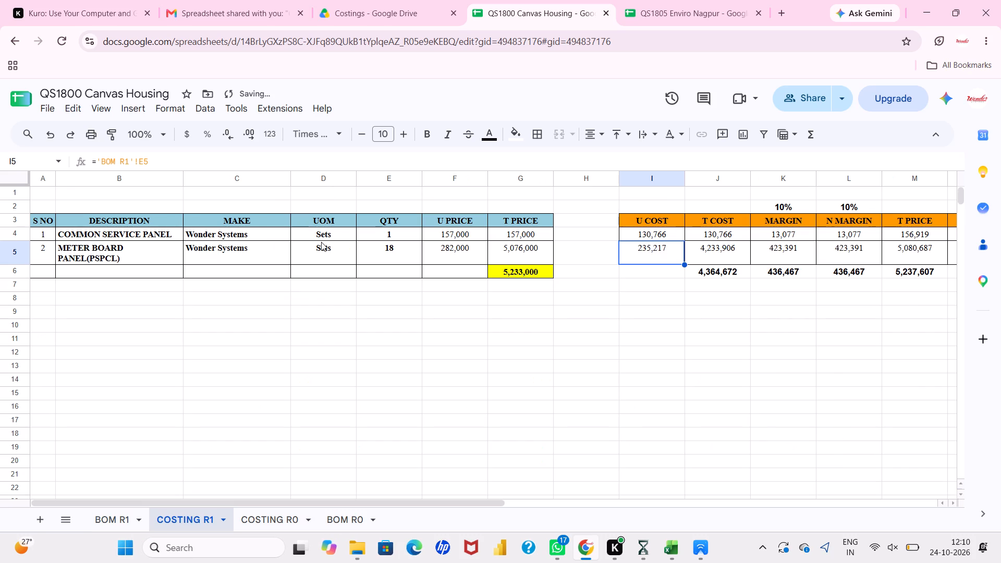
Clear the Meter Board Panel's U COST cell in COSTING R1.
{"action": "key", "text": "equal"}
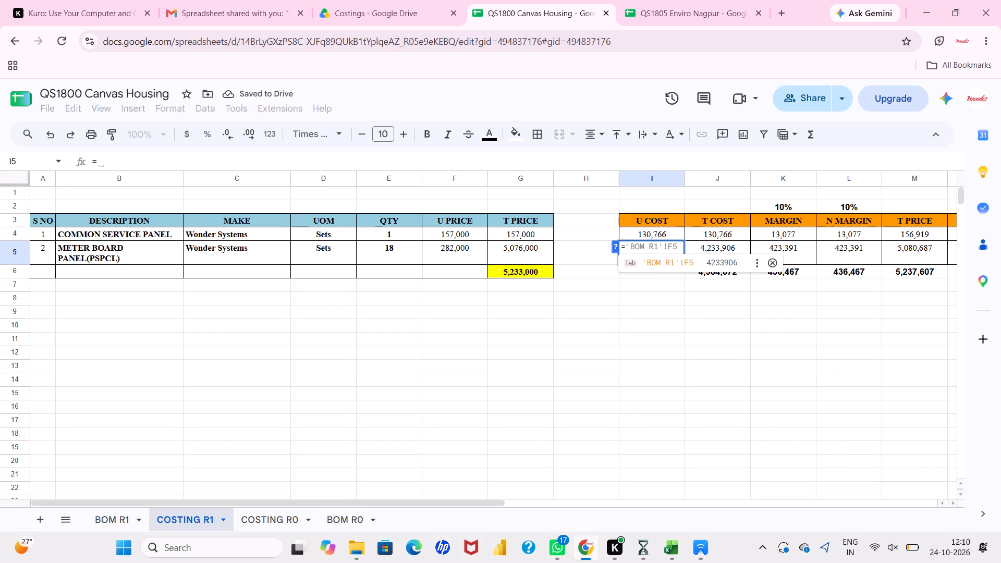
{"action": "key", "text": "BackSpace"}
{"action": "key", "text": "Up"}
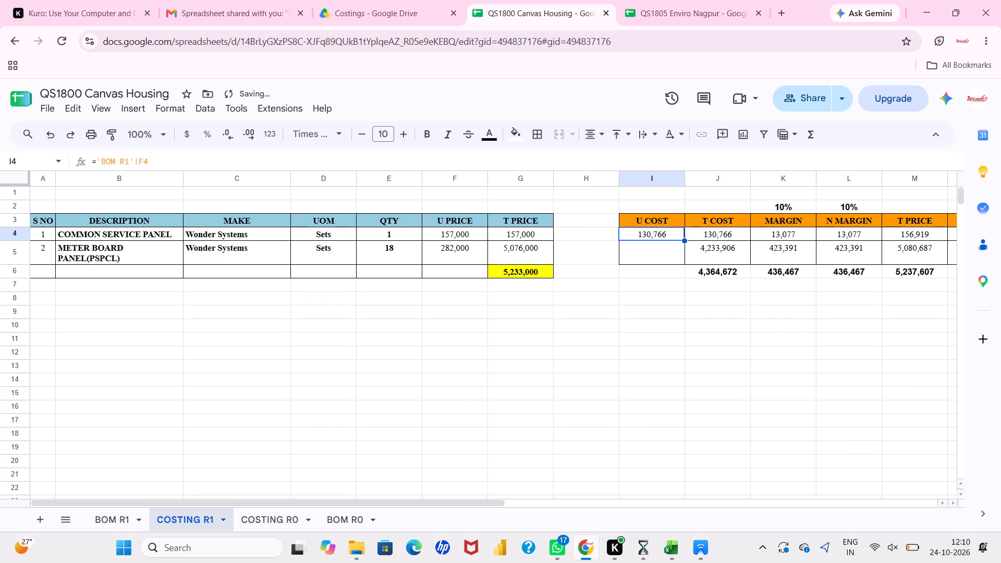
Link COSTING R1's Common Service Panel U COST to 'BOM R1'!E4 and fill the formula down to the Meter Board Panel row.
{"action": "key", "text": "equal"}
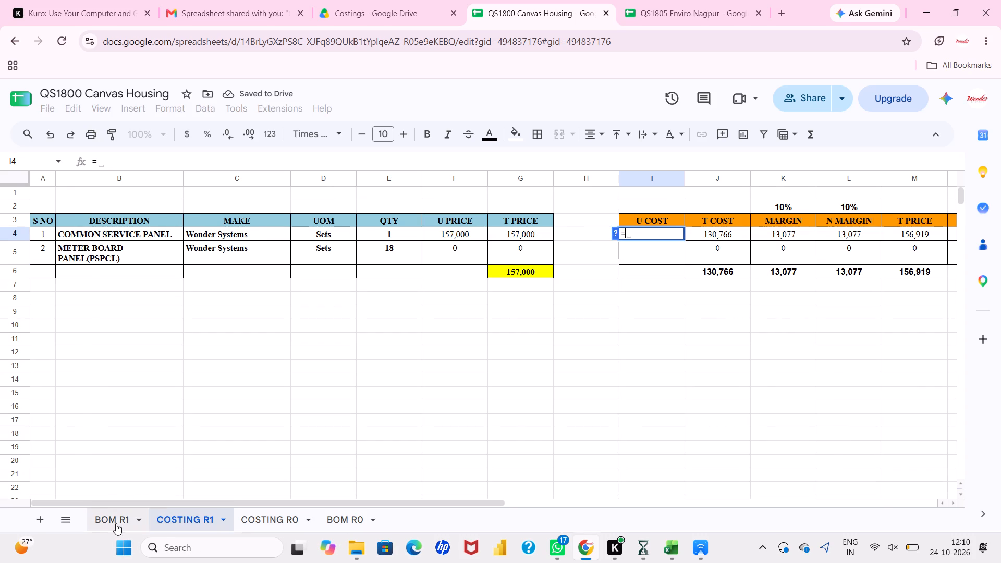
{"action": "left_click", "coordinate": [116, 523]}
{"action": "left_click", "coordinate": [309, 239]}
{"action": "key", "text": "Return"}
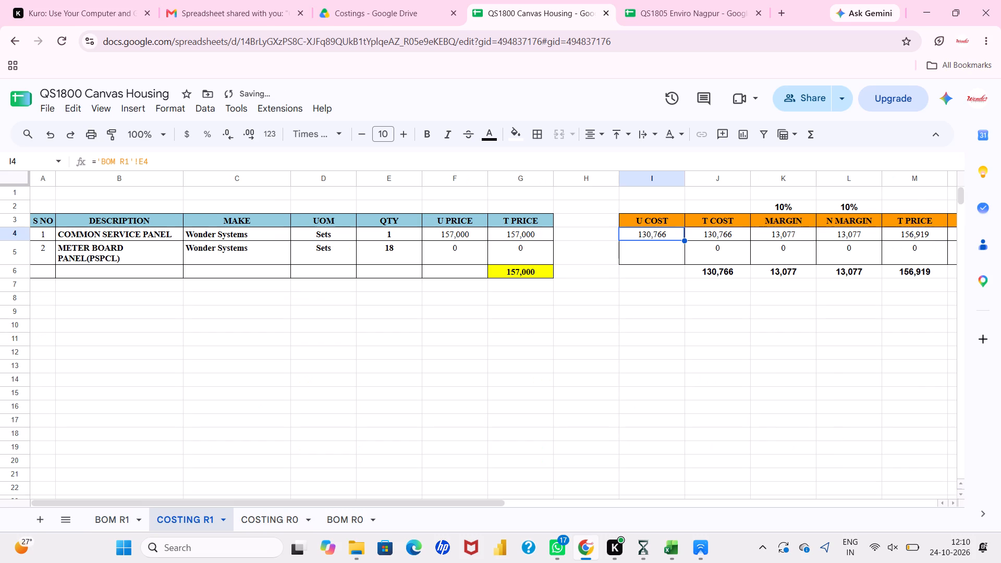
{"action": "left_click_drag", "start_coordinate": [681, 240], "coordinate": [681, 243]}
{"action": "left_click_drag", "start_coordinate": [681, 243], "coordinate": [681, 256]}
{"action": "left_click", "coordinate": [681, 256]}
{"action": "left_click", "coordinate": [606, 378]}
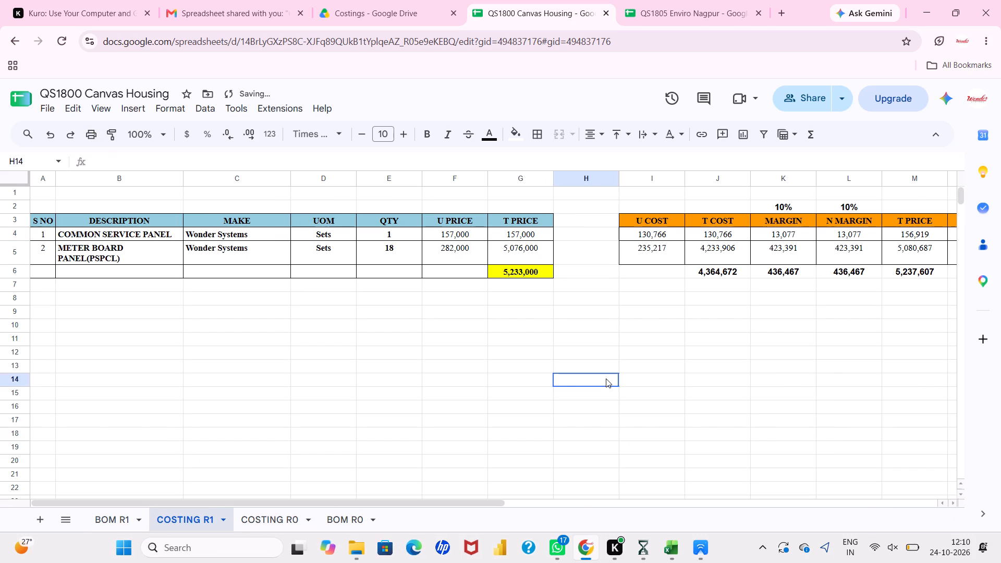
Review the COSTING R1 and COSTING R0 tables, and examine the COST and TOTAL COST formulas of both panels in BOM R0.
{"action": "scroll", "coordinate": [606, 378], "scroll_direction": "left", "scroll_amount": 3}
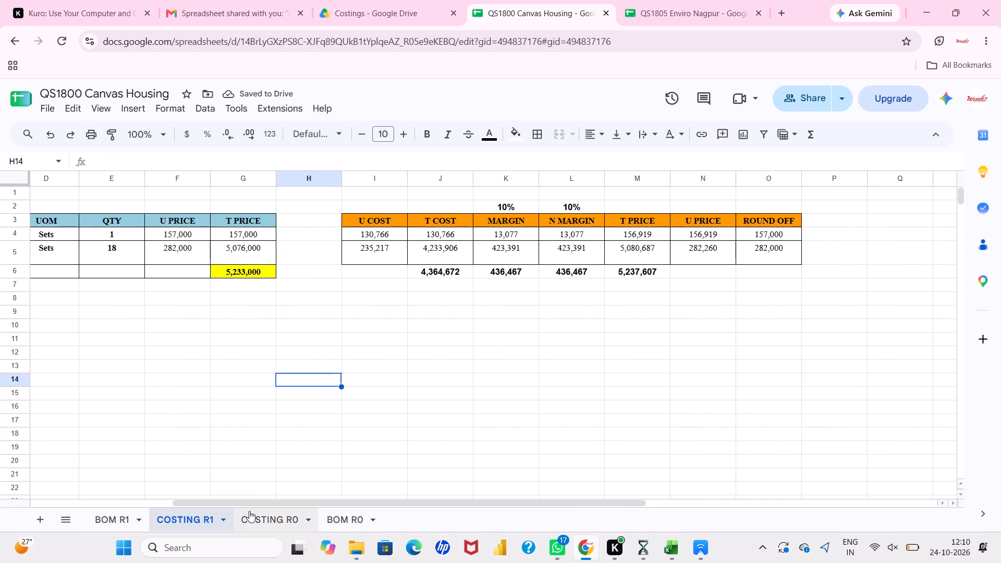
{"action": "left_click", "coordinate": [251, 511]}
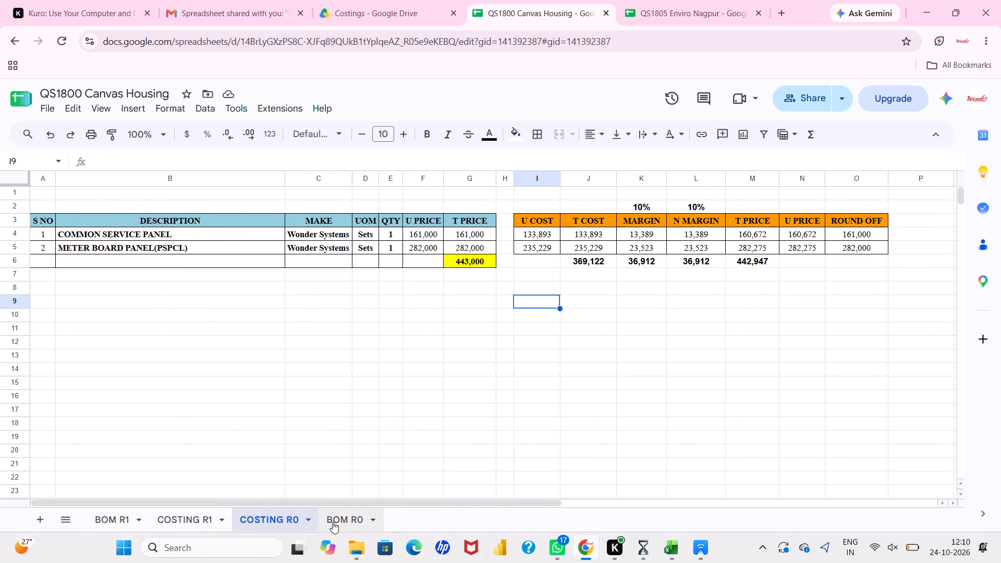
{"action": "left_click", "coordinate": [333, 522]}
{"action": "double_click", "coordinate": [218, 237]}
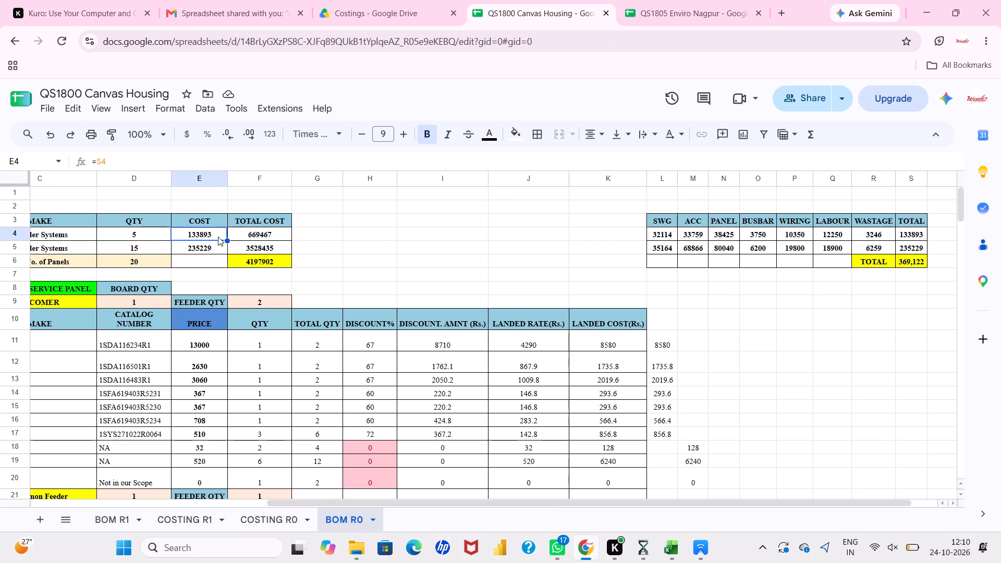
{"action": "double_click", "coordinate": [216, 247]}
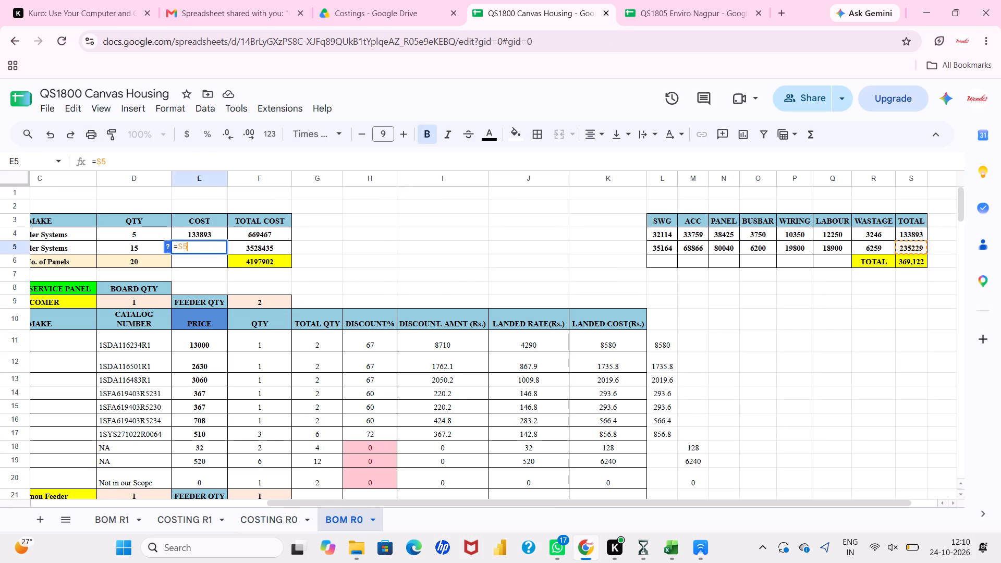
{"action": "double_click", "coordinate": [257, 235]}
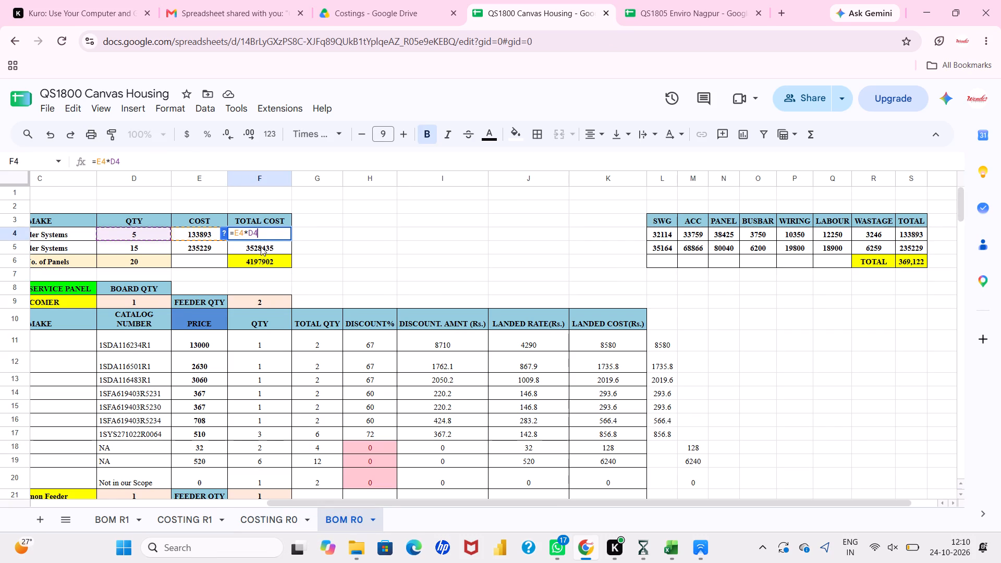
{"action": "double_click", "coordinate": [264, 256]}
{"action": "double_click", "coordinate": [271, 249]}
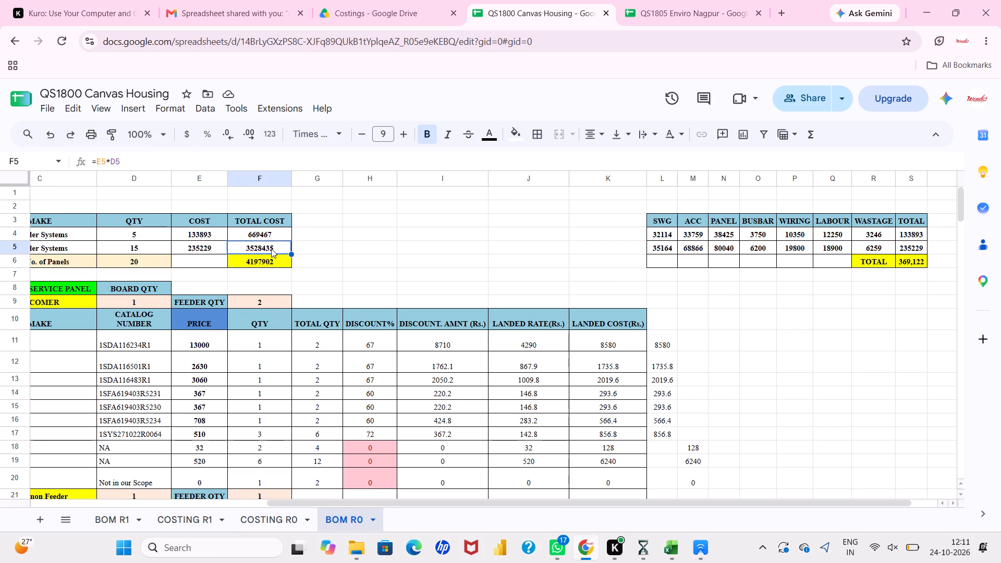
{"action": "left_click", "coordinate": [367, 281]}
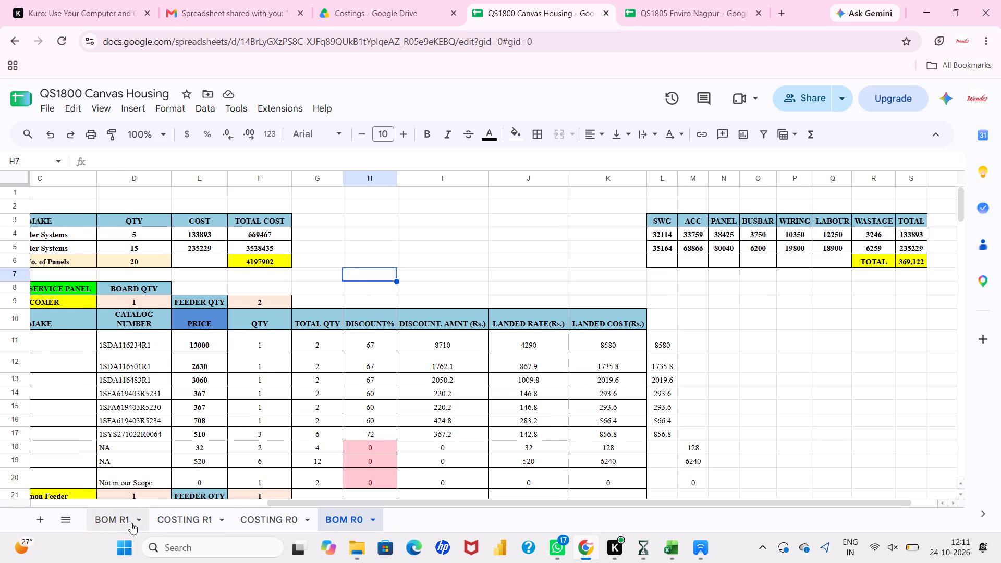
Move the COSTING R1 sheet ahead of BOM R1 in the sheet order.
{"action": "left_click", "coordinate": [131, 523]}
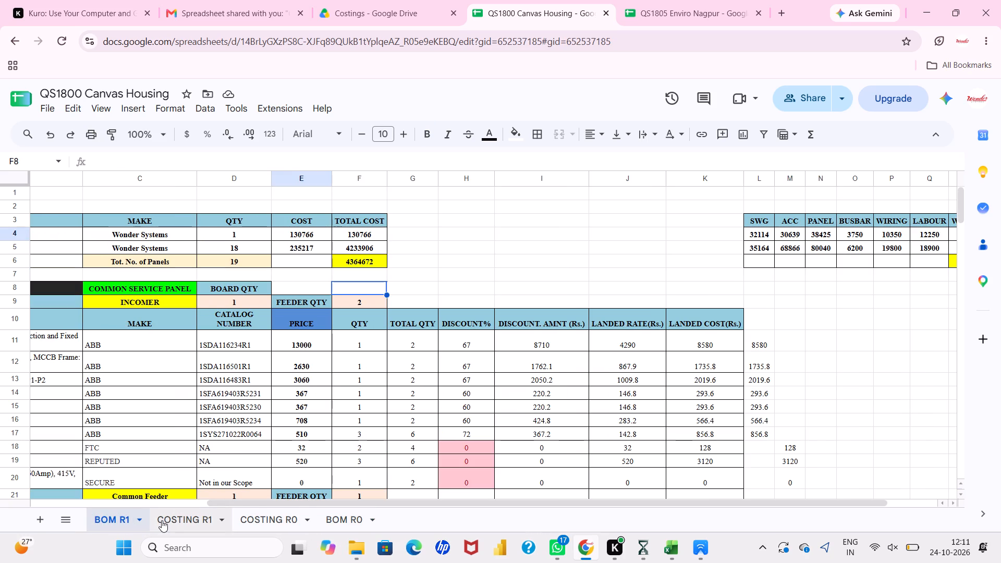
{"action": "left_click_drag", "start_coordinate": [206, 522], "coordinate": [98, 518]}
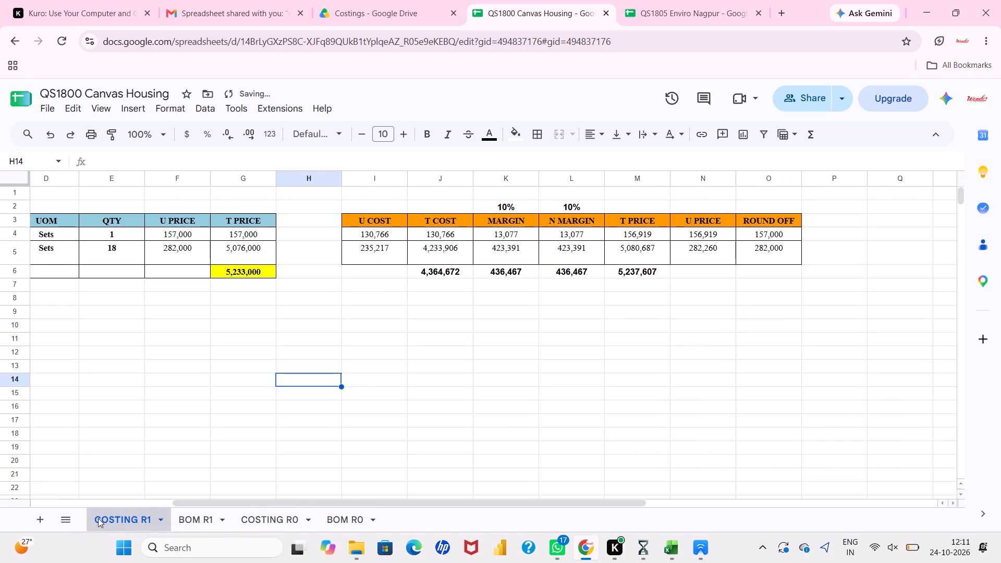
Examine the COST and TOTAL COST formulas of both panels in BOM R1's summary table.
{"action": "left_click", "coordinate": [181, 520]}
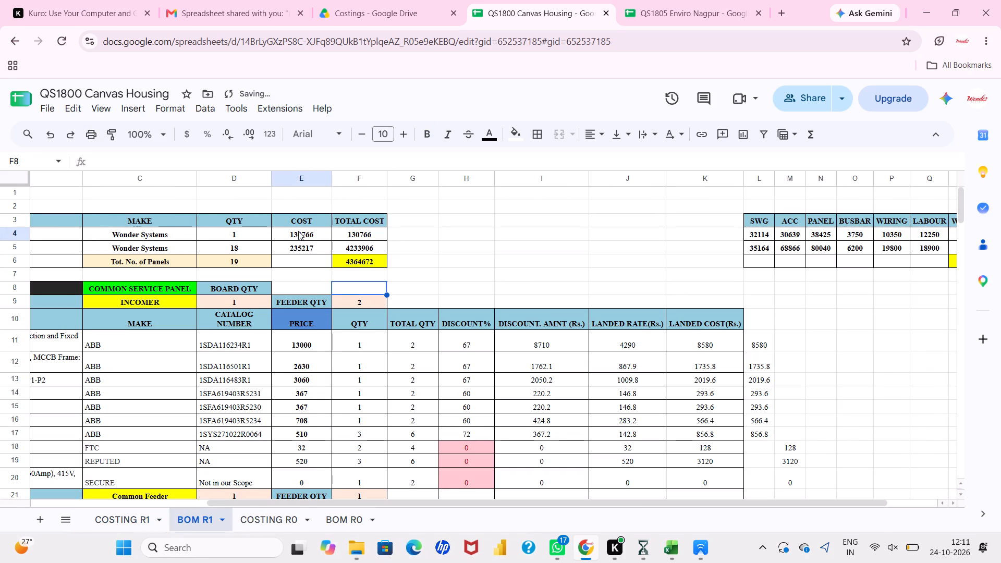
{"action": "double_click", "coordinate": [298, 231]}
{"action": "scroll", "coordinate": [479, 249], "scroll_direction": "left", "scroll_amount": 3}
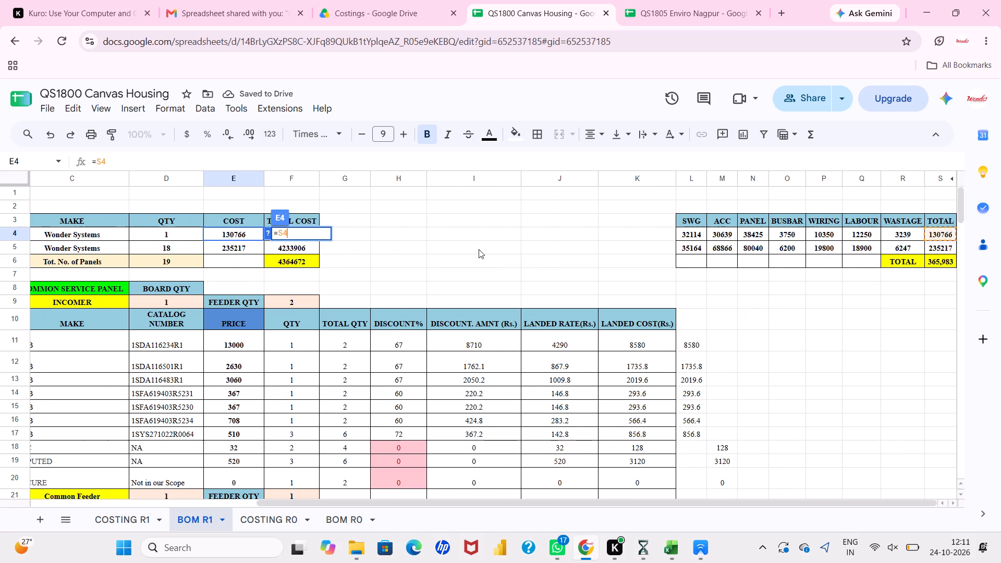
{"action": "double_click", "coordinate": [258, 248]}
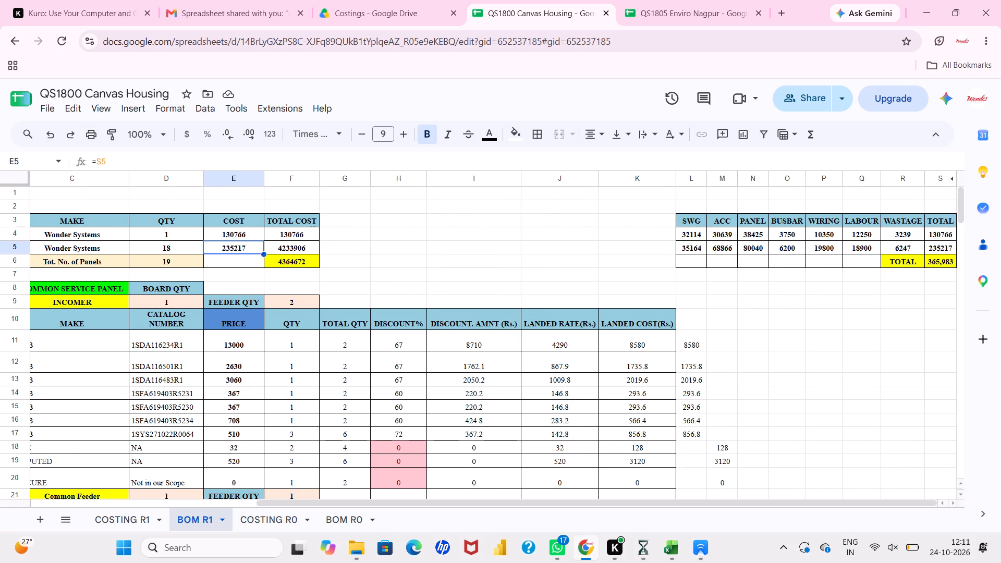
{"action": "double_click", "coordinate": [299, 240]}
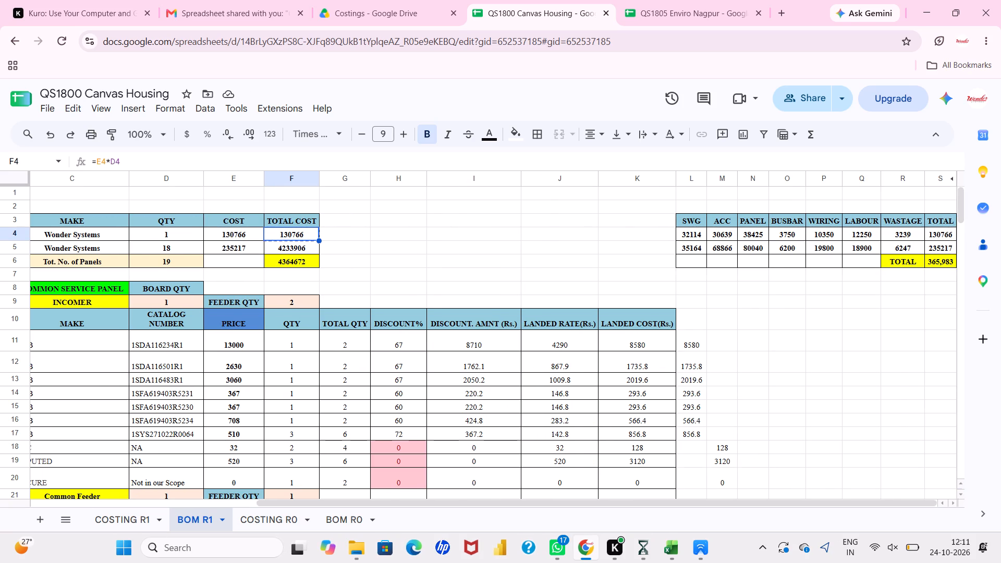
{"action": "double_click", "coordinate": [303, 234]}
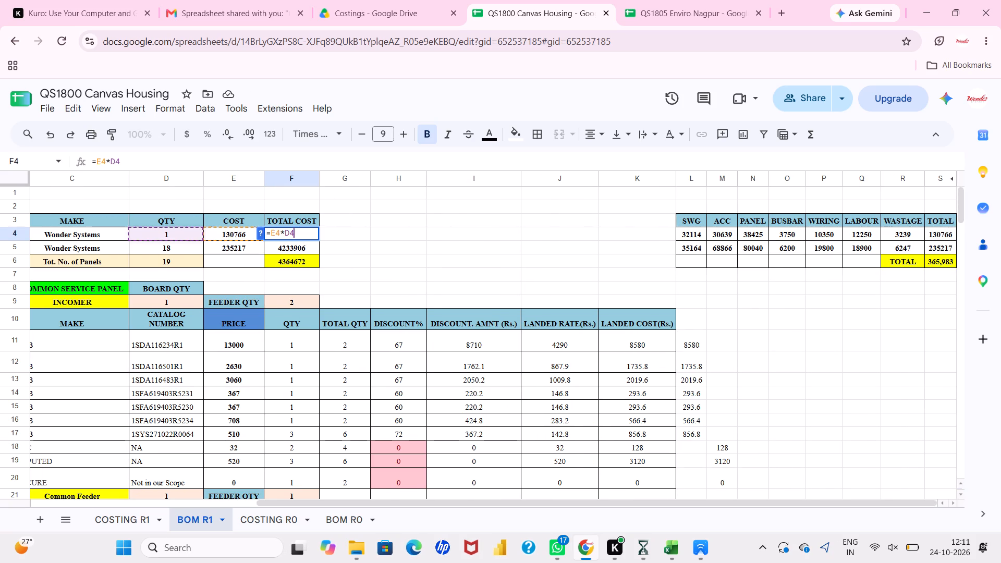
{"action": "double_click", "coordinate": [302, 247]}
{"action": "left_click", "coordinate": [334, 263]}
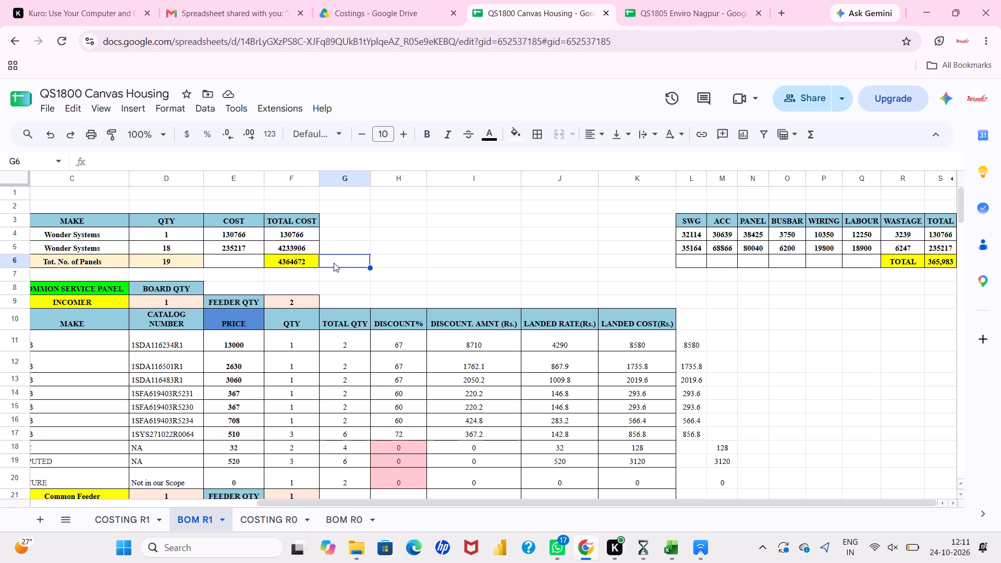
Compare the R0 costing and BOM summary tables with those of R1, ending on COSTING R1.
{"action": "left_click", "coordinate": [277, 521]}
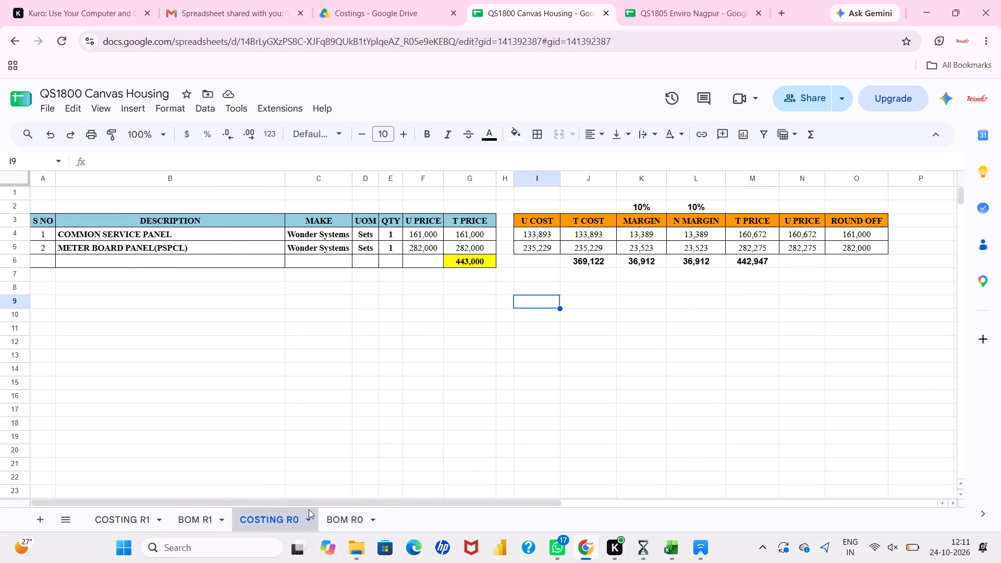
{"action": "left_click", "coordinate": [324, 513]}
{"action": "left_click", "coordinate": [277, 516]}
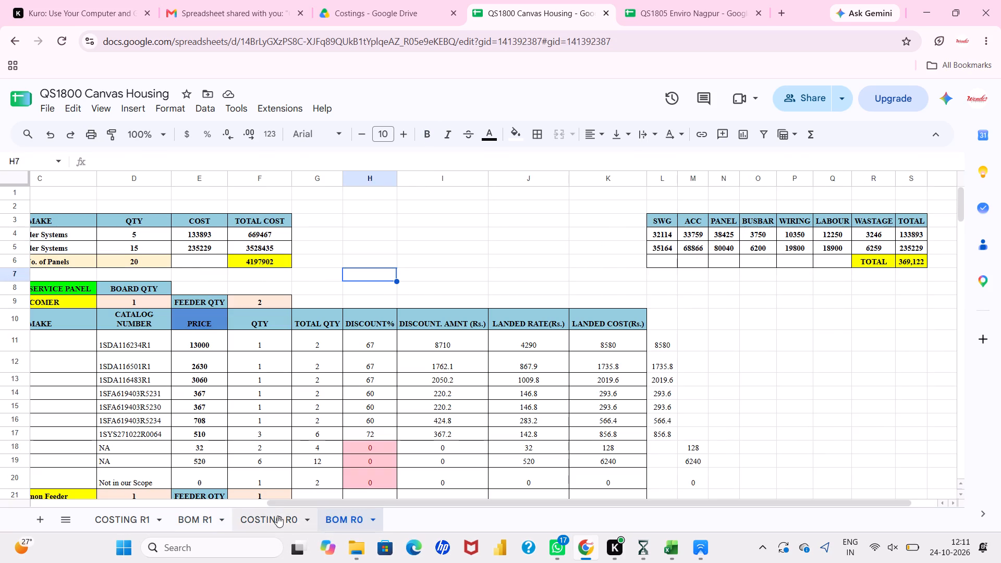
{"action": "left_click", "coordinate": [202, 523]}
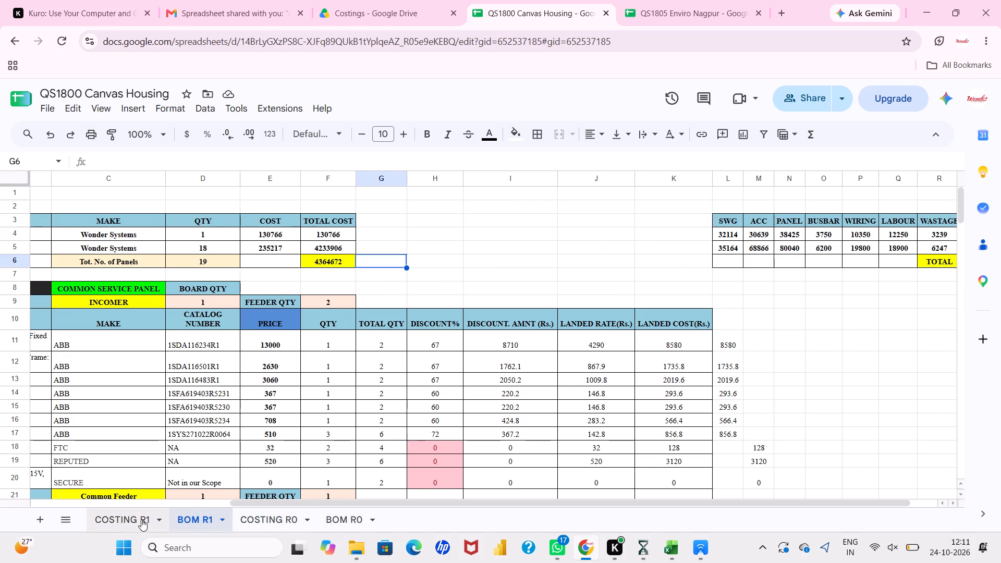
{"action": "left_click", "coordinate": [138, 519]}
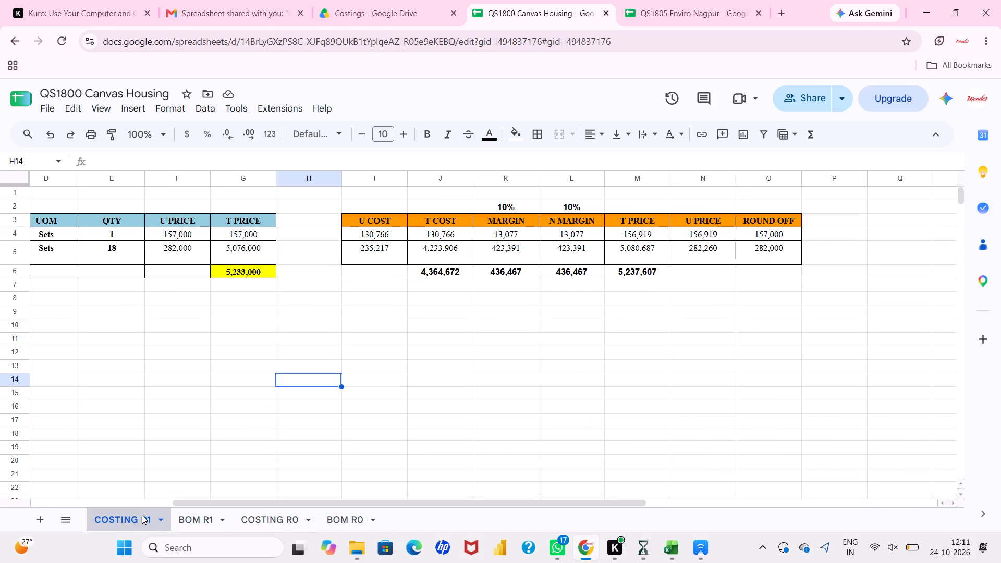
{"action": "left_click", "coordinate": [189, 517]}
{"action": "left_click", "coordinate": [144, 514]}
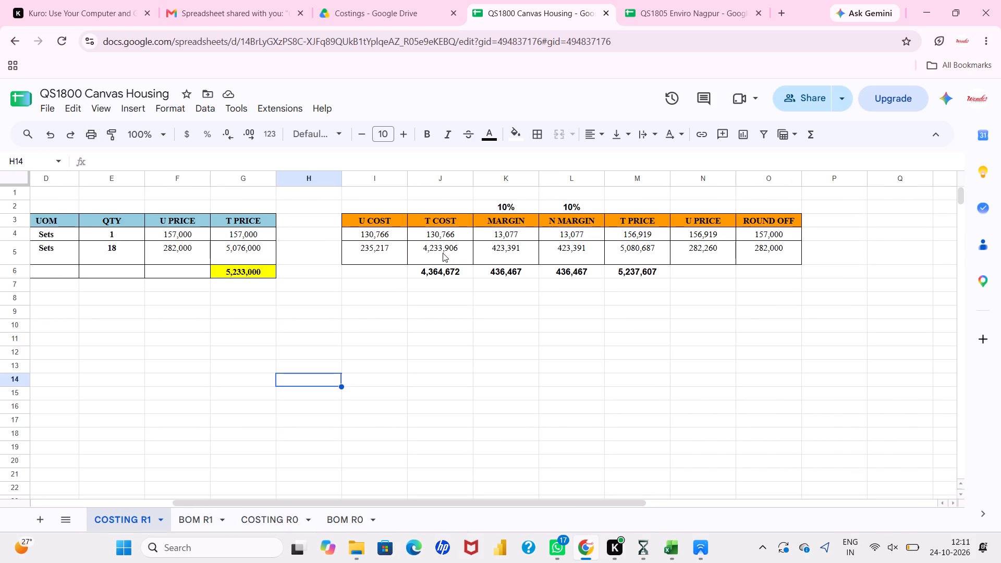
Examine the formulas of both panel rows in COSTING R1, from U COST through ROUND OFF.
{"action": "left_click", "coordinate": [211, 515]}
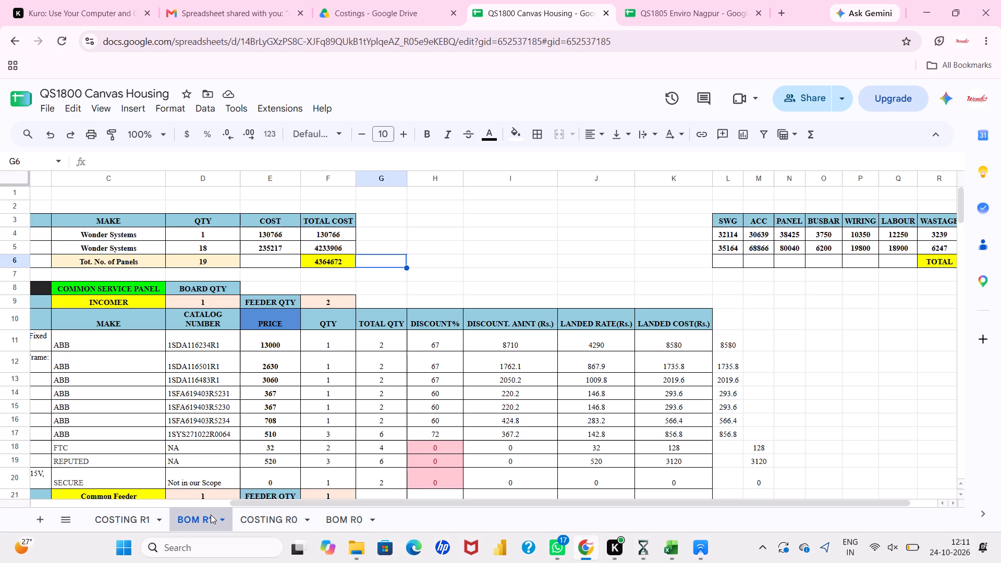
{"action": "left_click", "coordinate": [125, 522]}
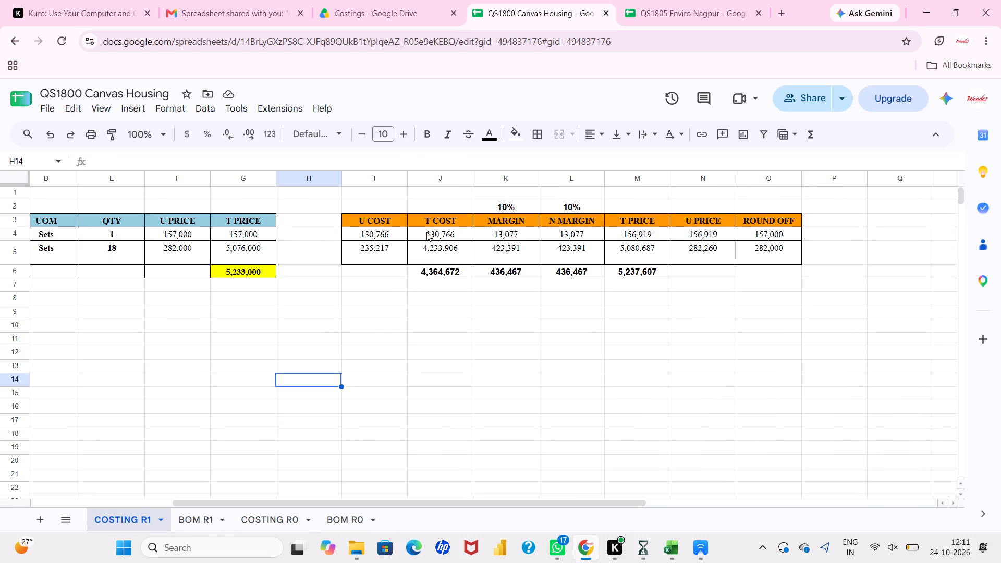
{"action": "left_click", "coordinate": [434, 232]}
{"action": "double_click", "coordinate": [395, 237]}
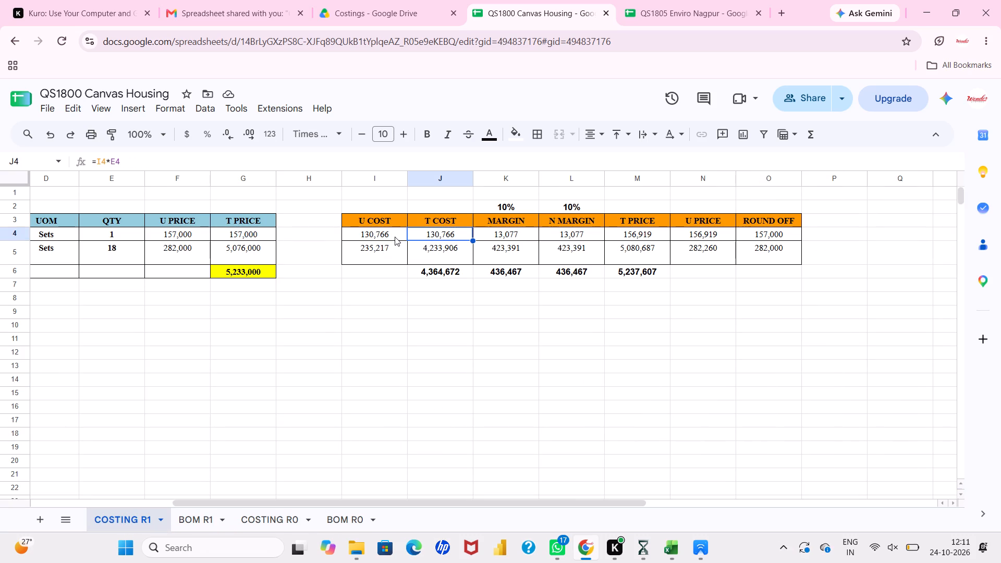
{"action": "double_click", "coordinate": [393, 252]}
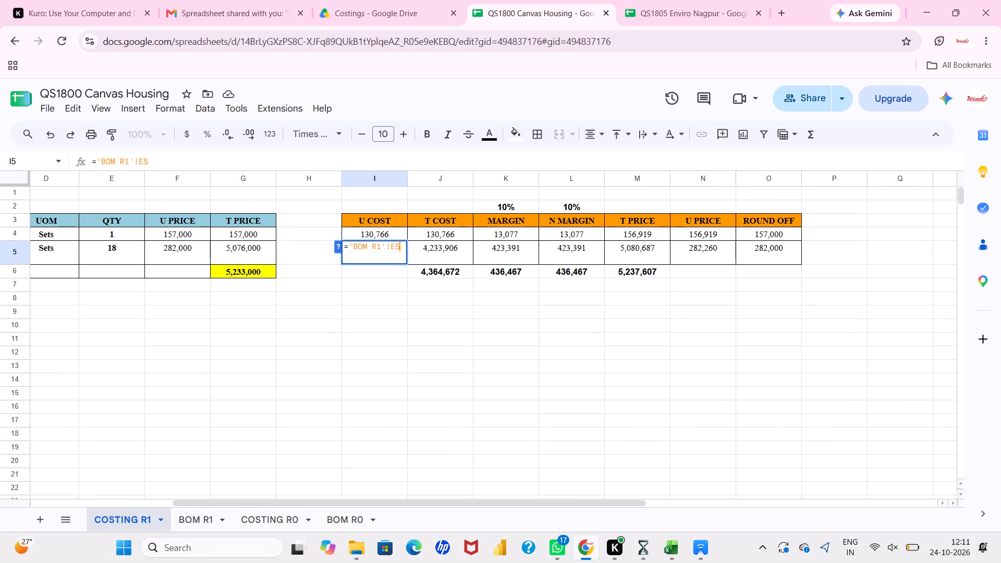
{"action": "double_click", "coordinate": [451, 234]}
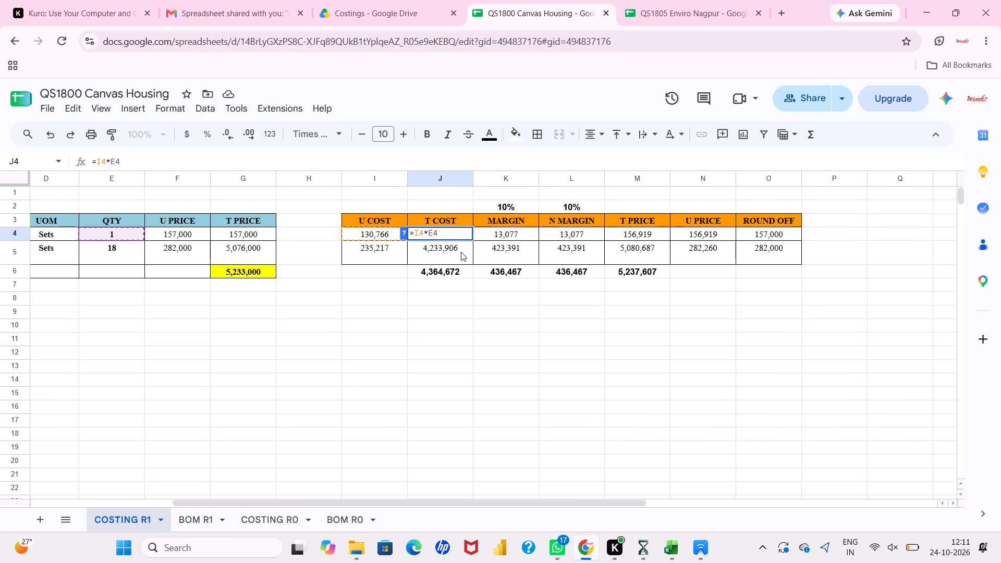
{"action": "double_click", "coordinate": [461, 252]}
{"action": "double_click", "coordinate": [519, 232]}
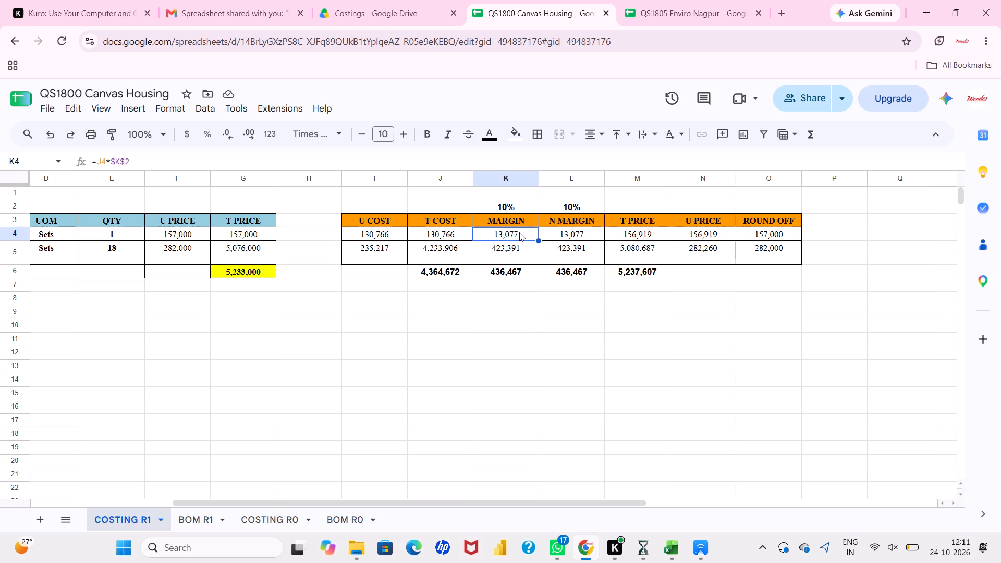
{"action": "double_click", "coordinate": [519, 245]}
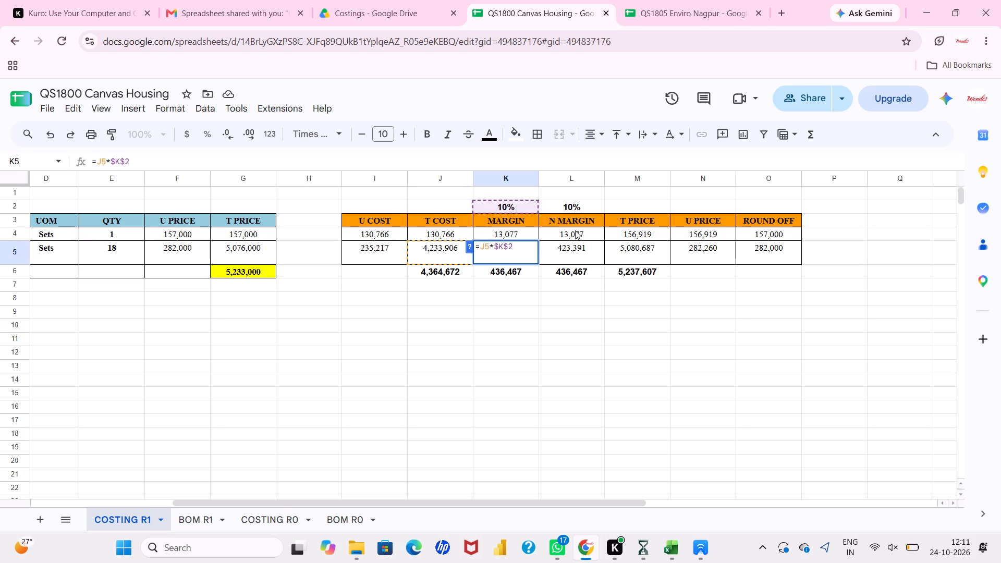
{"action": "double_click", "coordinate": [575, 230]}
{"action": "double_click", "coordinate": [575, 255]}
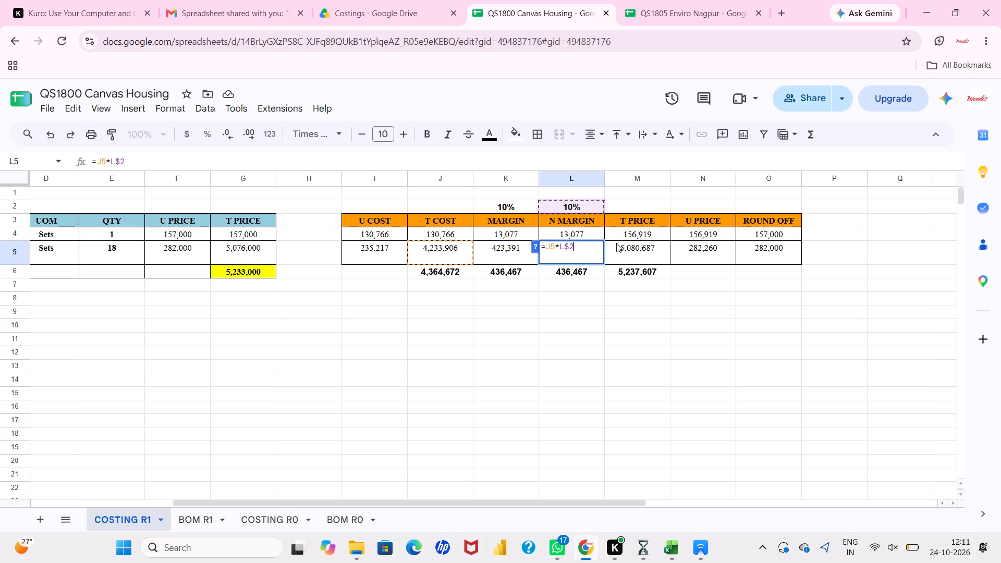
{"action": "double_click", "coordinate": [628, 237]}
{"action": "double_click", "coordinate": [636, 250]}
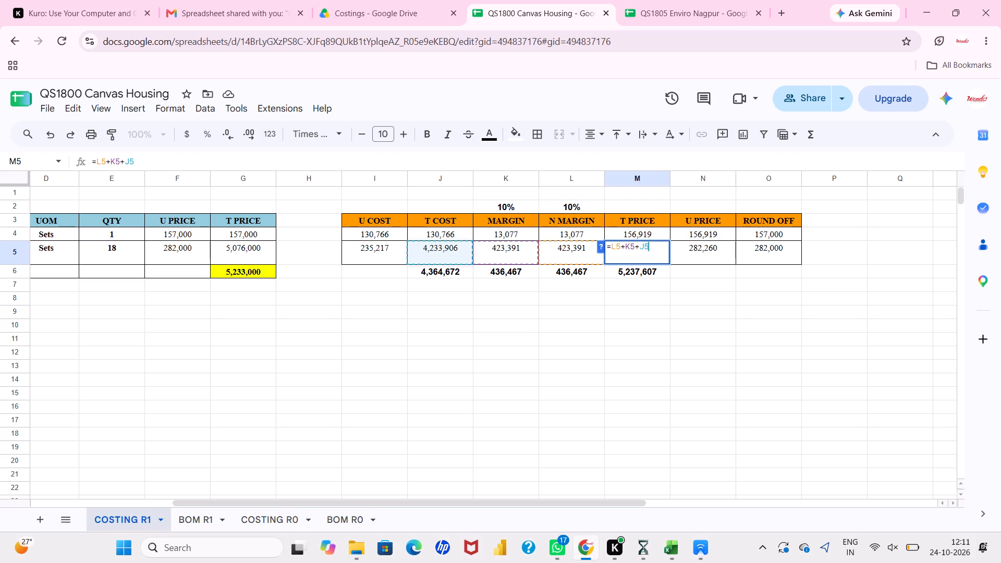
{"action": "double_click", "coordinate": [687, 235]}
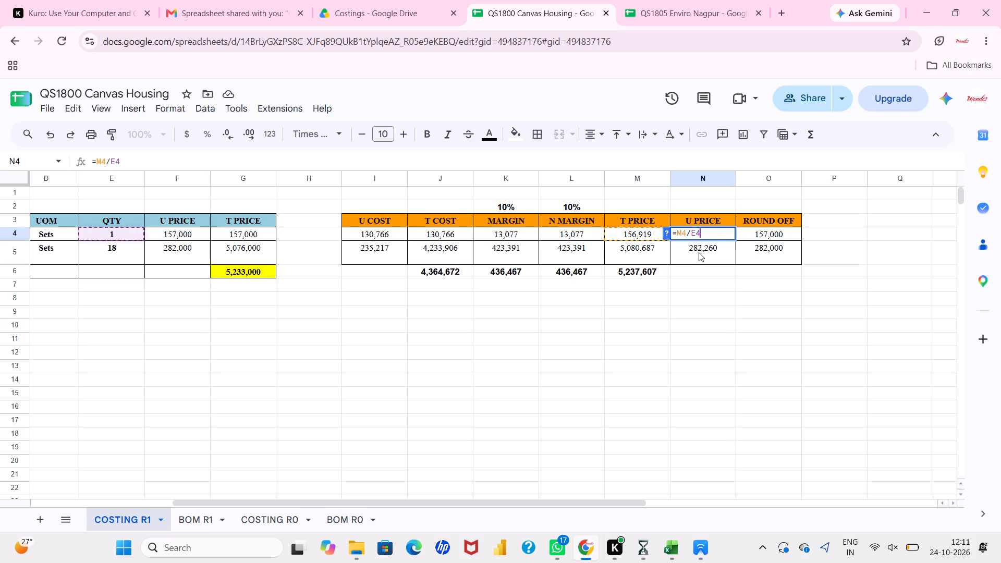
{"action": "double_click", "coordinate": [699, 252]}
{"action": "double_click", "coordinate": [757, 236]}
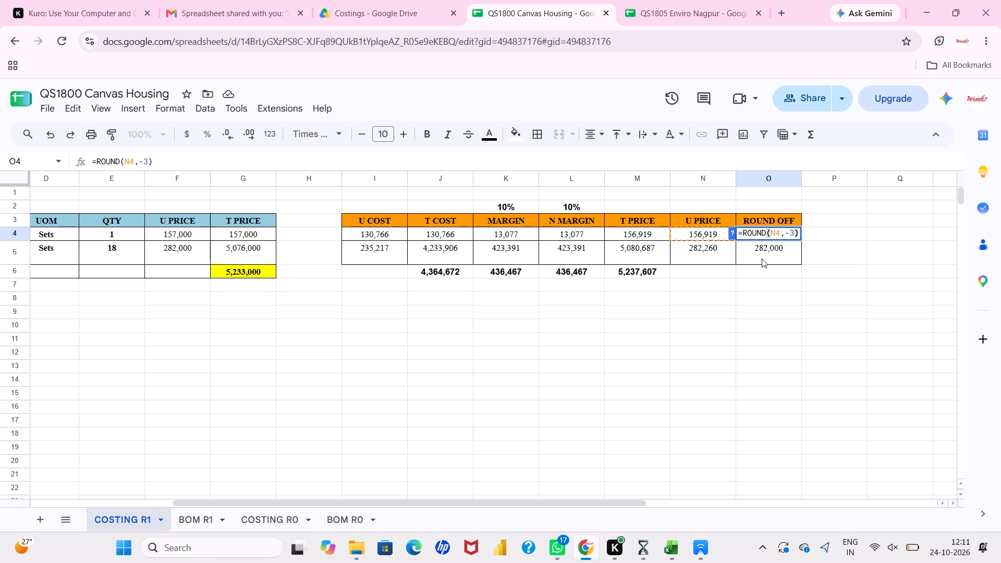
{"action": "double_click", "coordinate": [762, 259]}
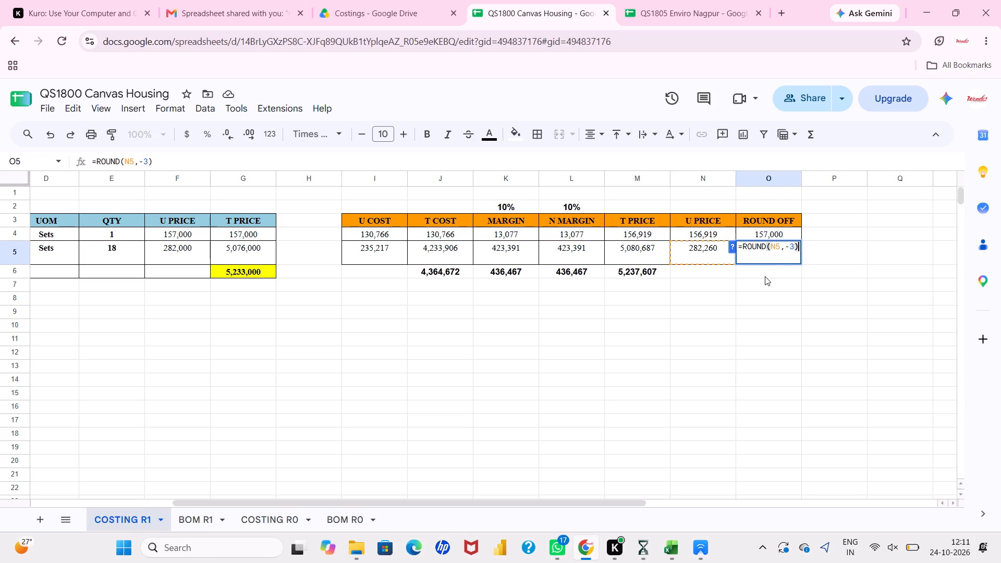
{"action": "left_click", "coordinate": [765, 276]}
Auto-fit the widths of columns C to O in COSTING R1 to their contents.
{"action": "scroll", "coordinate": [443, 302], "scroll_direction": "right", "scroll_amount": 1}
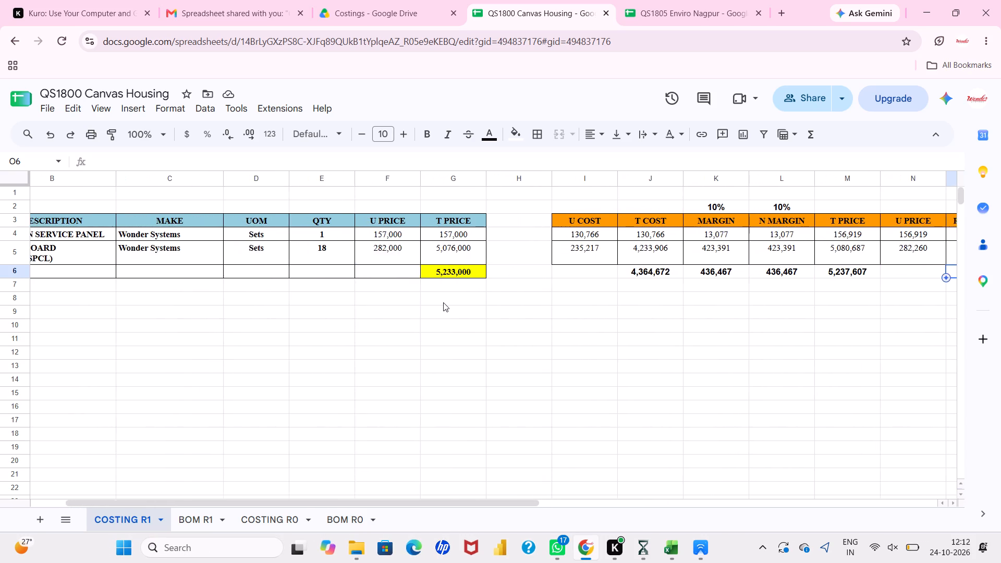
{"action": "scroll", "coordinate": [443, 302], "scroll_direction": "right", "scroll_amount": 1}
{"action": "left_click_drag", "start_coordinate": [229, 181], "coordinate": [809, 223]}
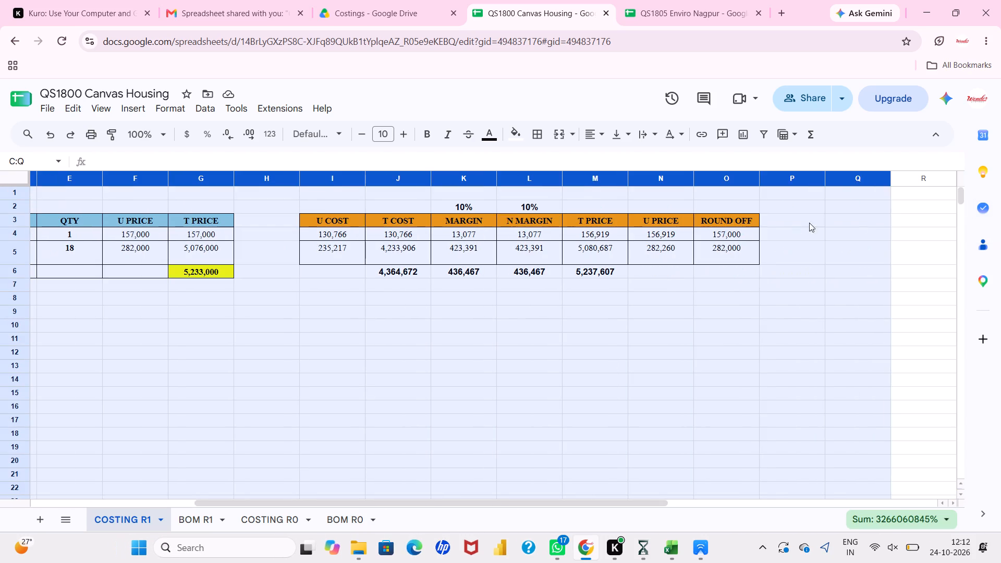
{"action": "left_click_drag", "start_coordinate": [809, 223], "coordinate": [746, 229]}
{"action": "double_click", "coordinate": [696, 176]}
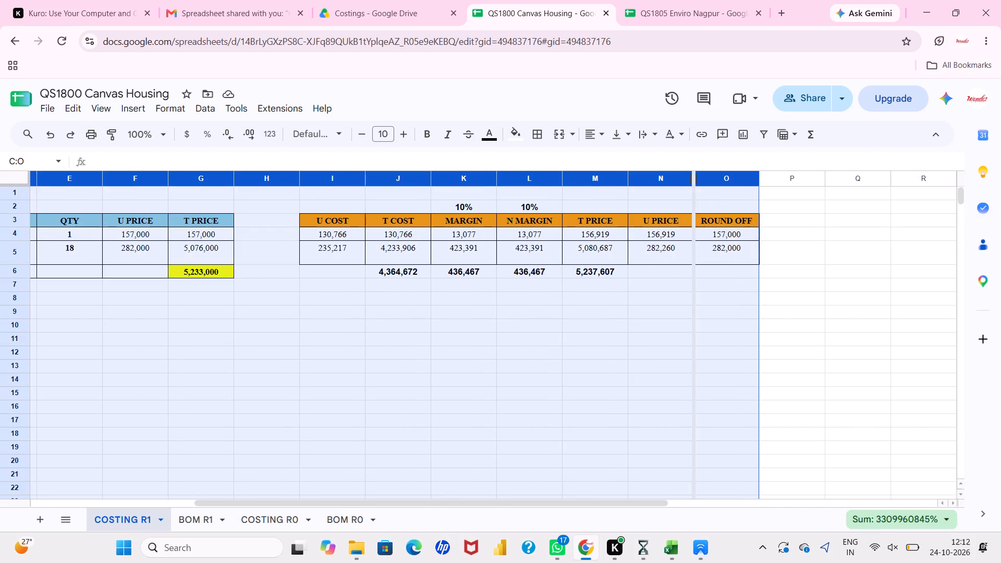
{"action": "scroll", "coordinate": [519, 301], "scroll_direction": "right", "scroll_amount": 3}
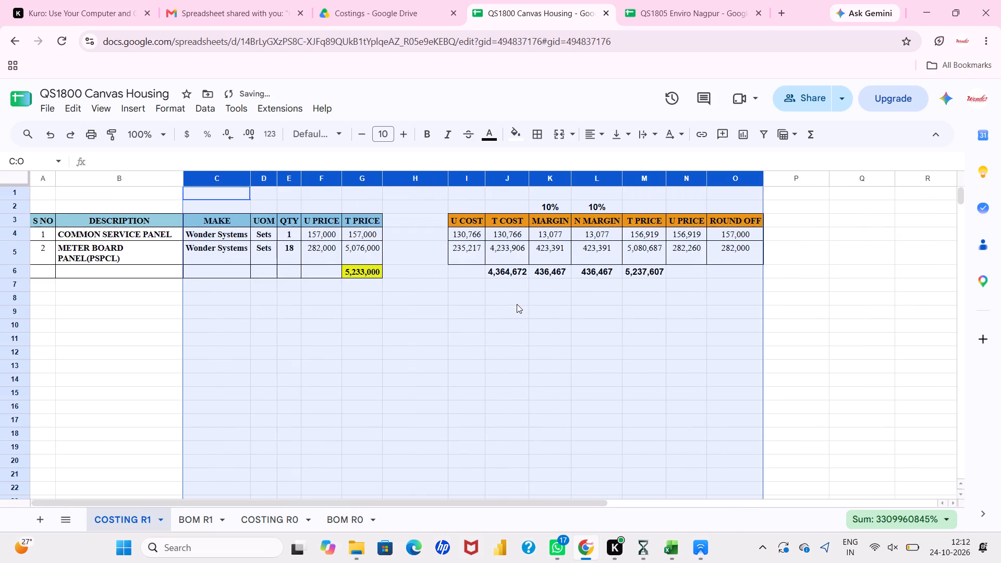
{"action": "left_click", "coordinate": [499, 329]}
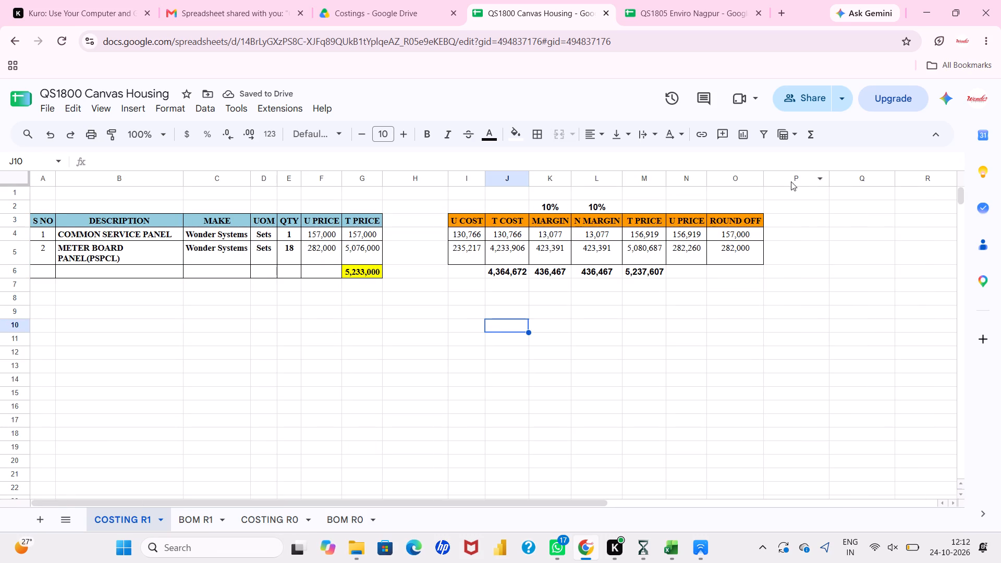
Hide the empty columns P to Z in COSTING R1.
{"action": "left_click_drag", "start_coordinate": [791, 179], "coordinate": [985, 174]}
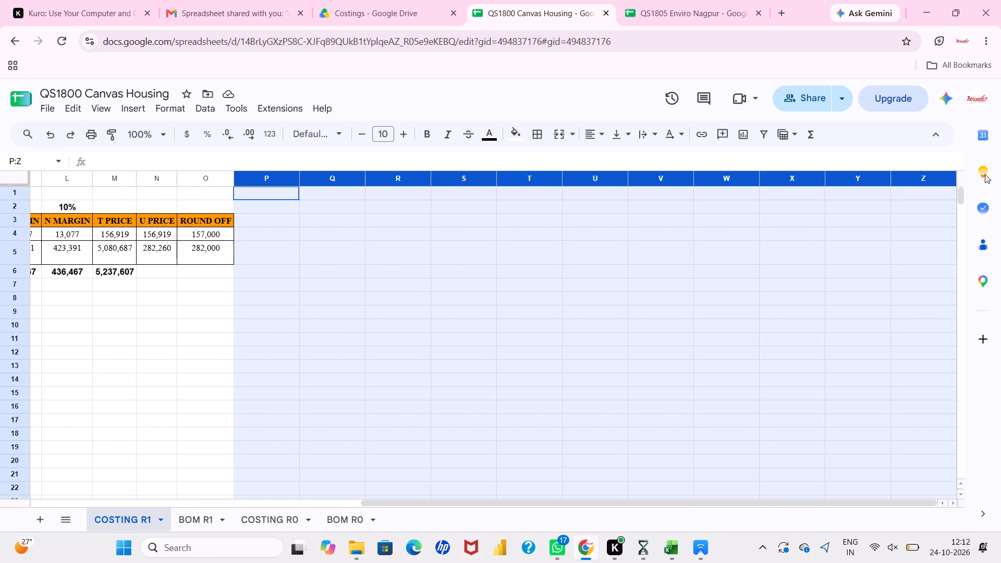
{"action": "left_click_drag", "start_coordinate": [985, 174], "coordinate": [894, 184]}
{"action": "key", "text": "ctrl+shift+Right"}
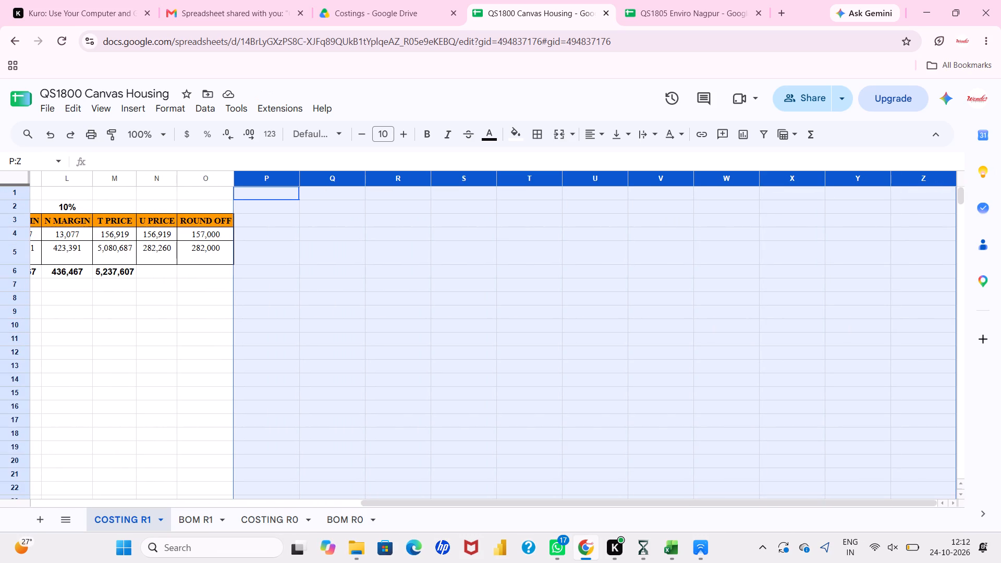
{"action": "right_click", "coordinate": [894, 184]}
{"action": "left_click", "coordinate": [889, 317]}
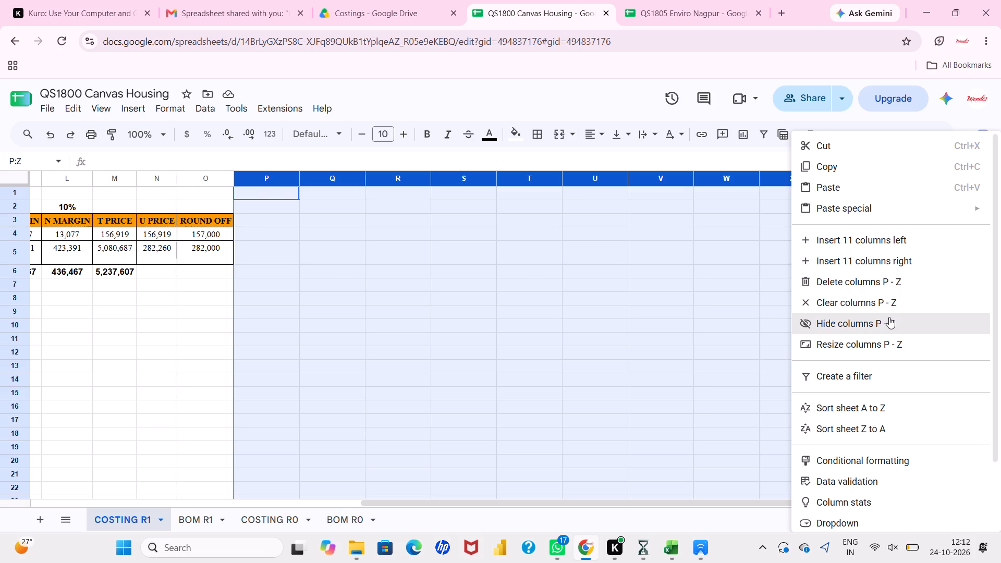
{"action": "left_click", "coordinate": [889, 317]}
{"action": "scroll", "coordinate": [889, 317], "scroll_direction": "right", "scroll_amount": 5}
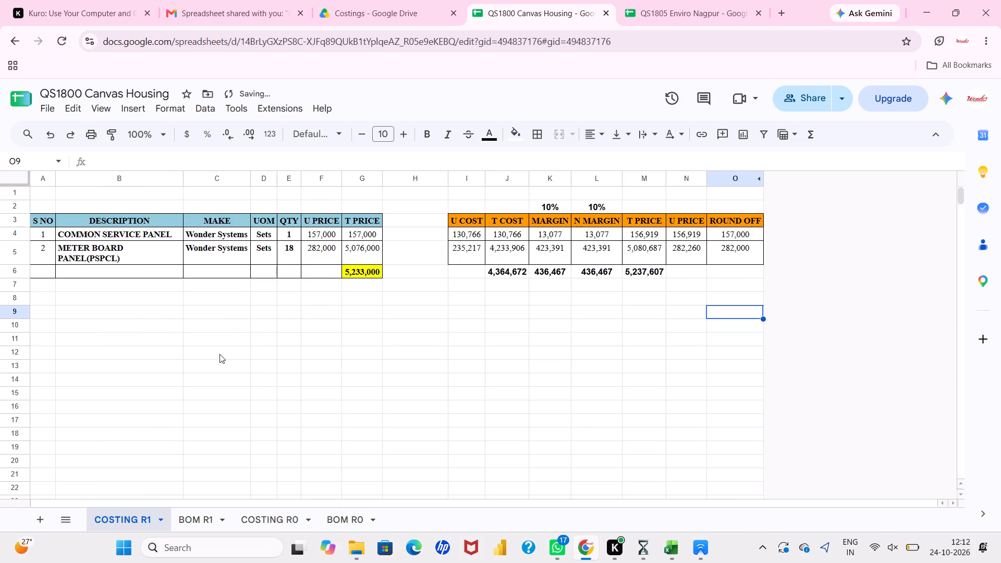
Hide the empty rows 24 to 1000 in COSTING R1.
{"action": "left_click", "coordinate": [22, 327]}
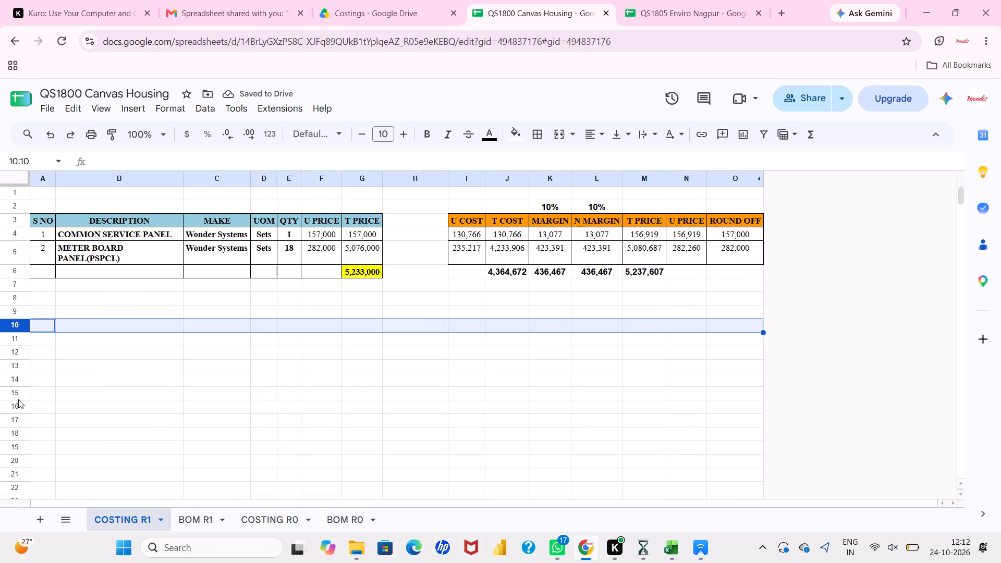
{"action": "scroll", "coordinate": [108, 459], "scroll_direction": "down", "scroll_amount": 5}
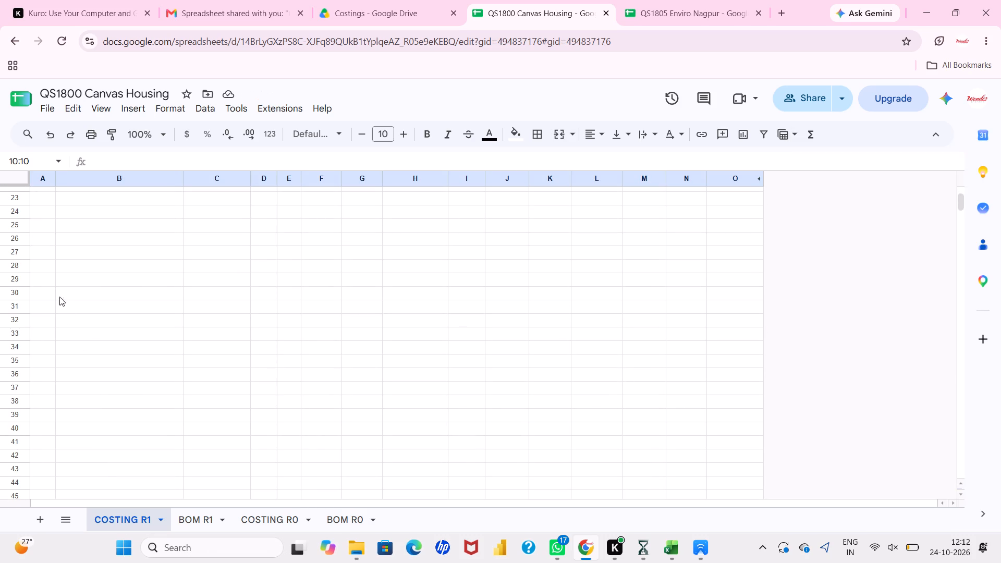
{"action": "left_click", "coordinate": [25, 207]}
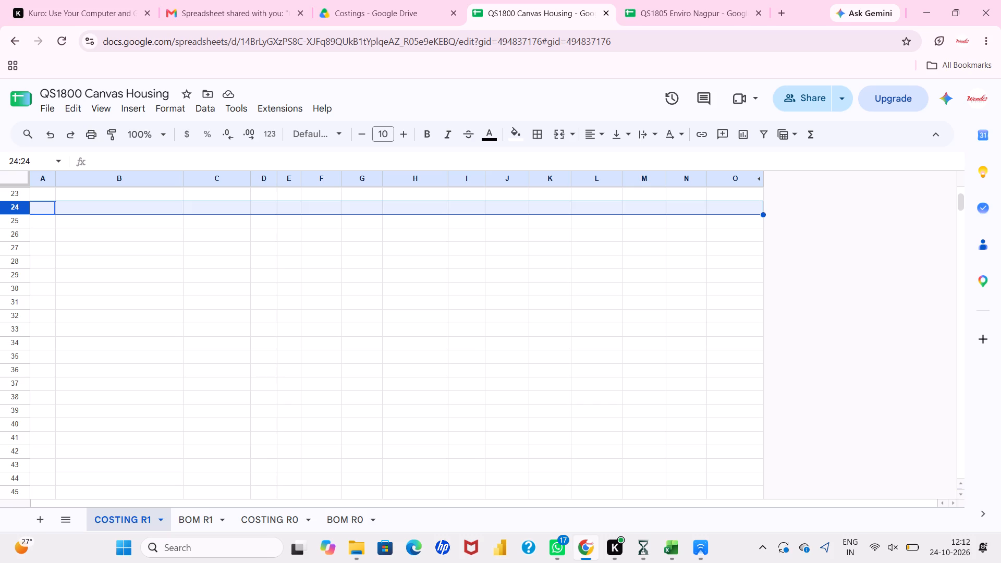
{"action": "key", "text": "ctrl+shift+Down"}
{"action": "right_click", "coordinate": [25, 207]}
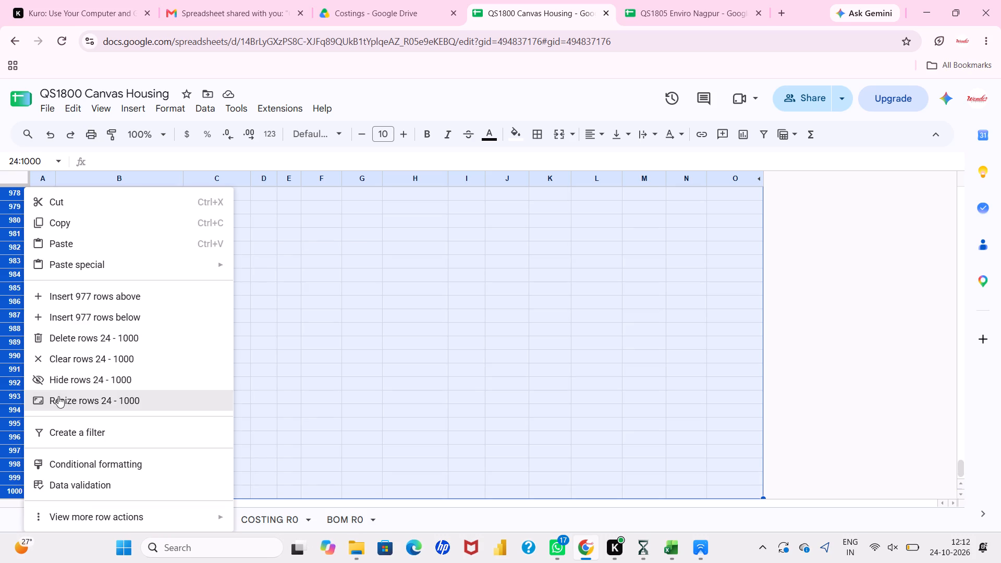
{"action": "left_click", "coordinate": [68, 377]}
{"action": "left_click", "coordinate": [68, 377]}
{"action": "scroll", "coordinate": [68, 377], "scroll_direction": "up", "scroll_amount": 4}
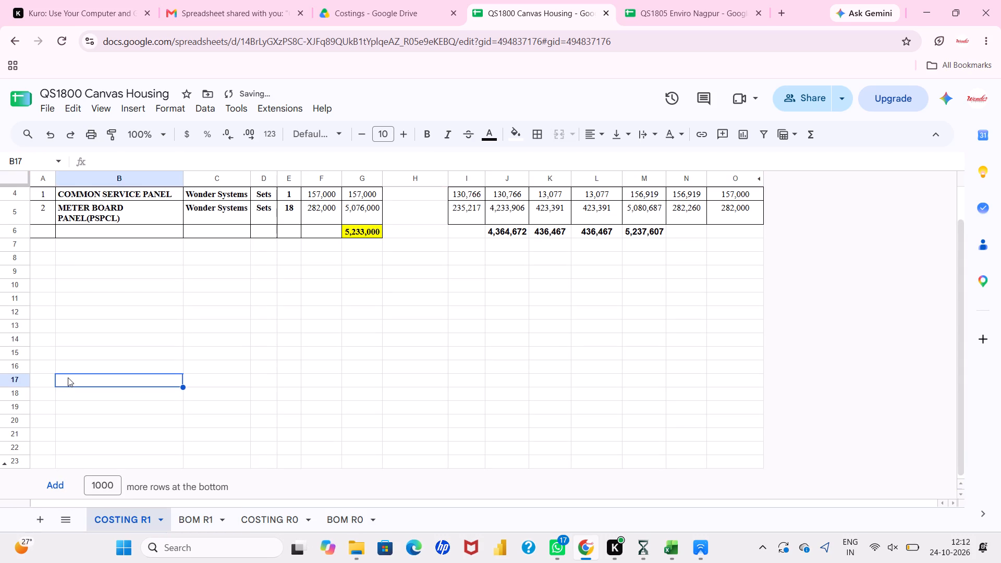
Hide rows 21 to 23 as well in COSTING R1.
{"action": "scroll", "coordinate": [68, 377], "scroll_direction": "down", "scroll_amount": 1}
{"action": "left_click_drag", "start_coordinate": [22, 431], "coordinate": [19, 456]}
{"action": "right_click", "coordinate": [19, 456]}
{"action": "left_click", "coordinate": [58, 285]}
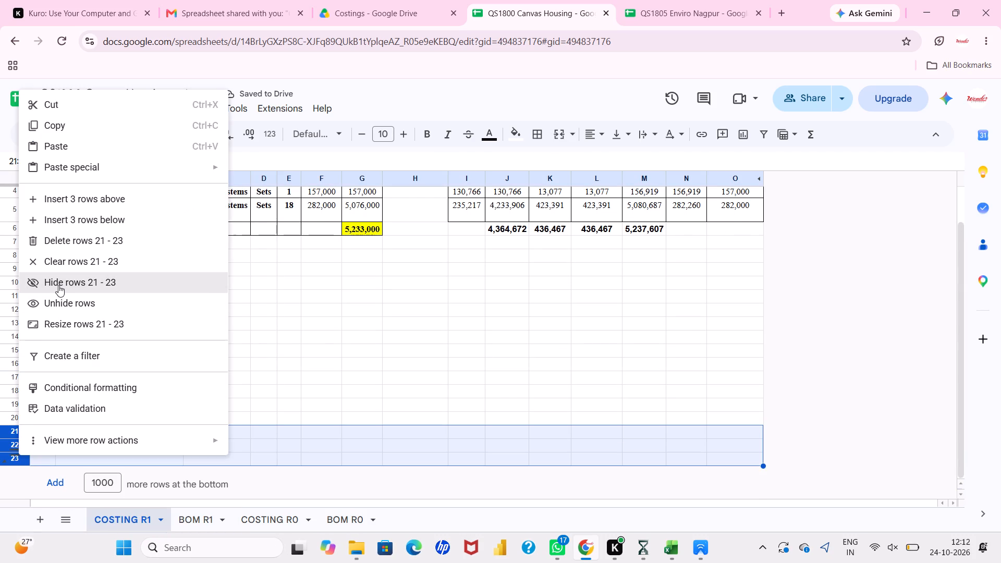
{"action": "left_click", "coordinate": [216, 395]}
{"action": "scroll", "coordinate": [216, 395], "scroll_direction": "up", "scroll_amount": 2}
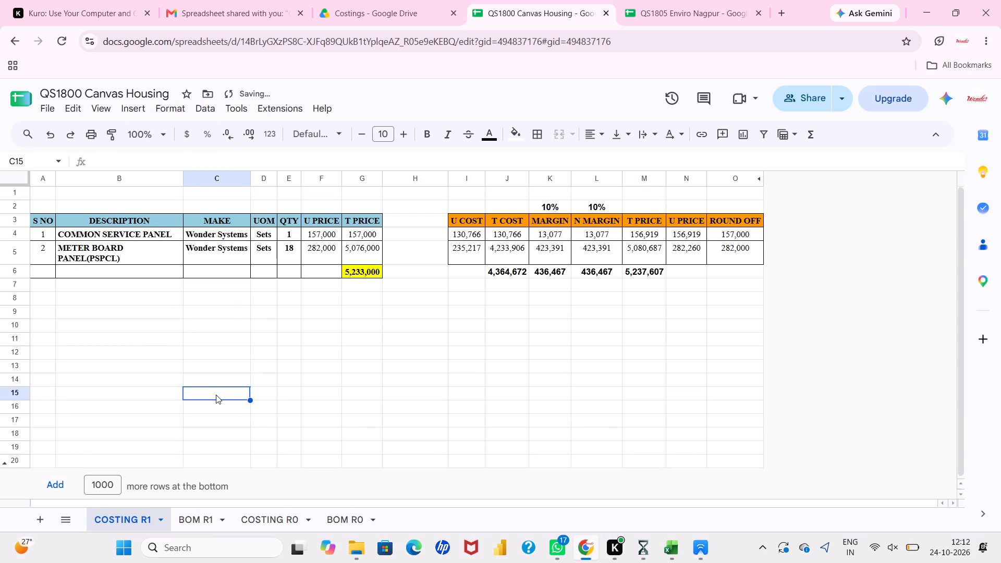
Compare the BOM R1 and COSTING R1 tables with those of BOM R0 and COSTING R0, ending on BOM R0.
{"action": "left_click", "coordinate": [194, 523]}
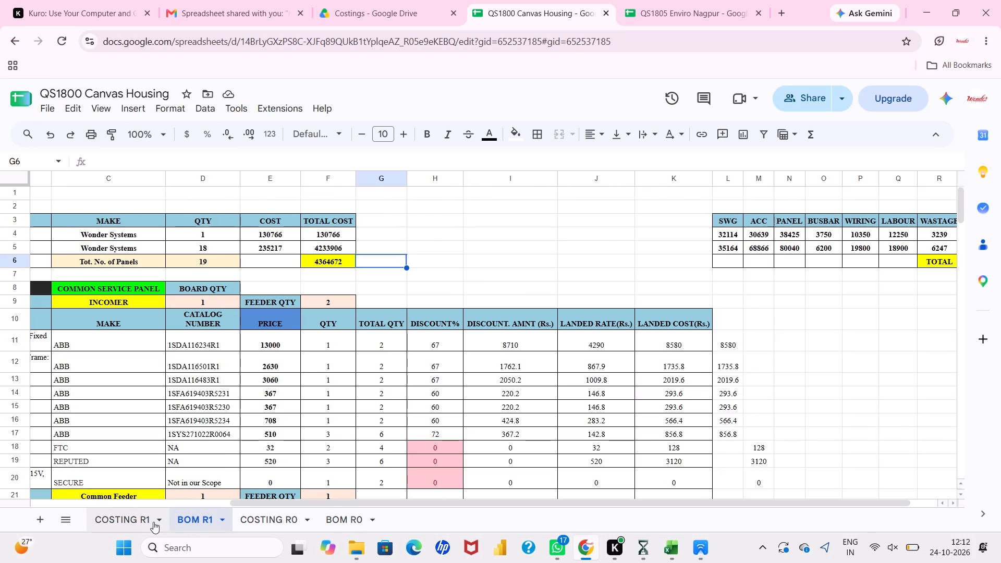
{"action": "left_click", "coordinate": [144, 521]}
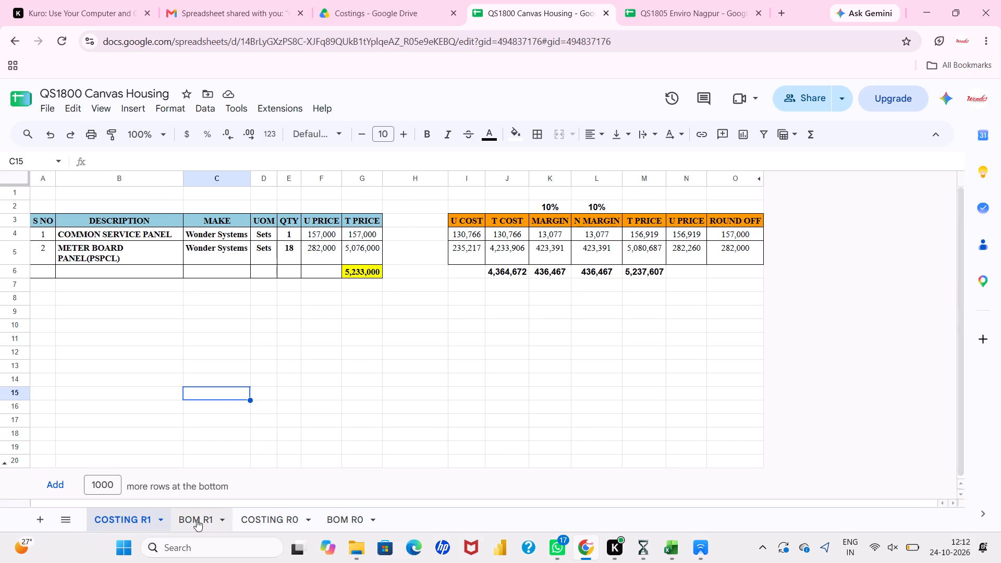
{"action": "left_click", "coordinate": [197, 520]}
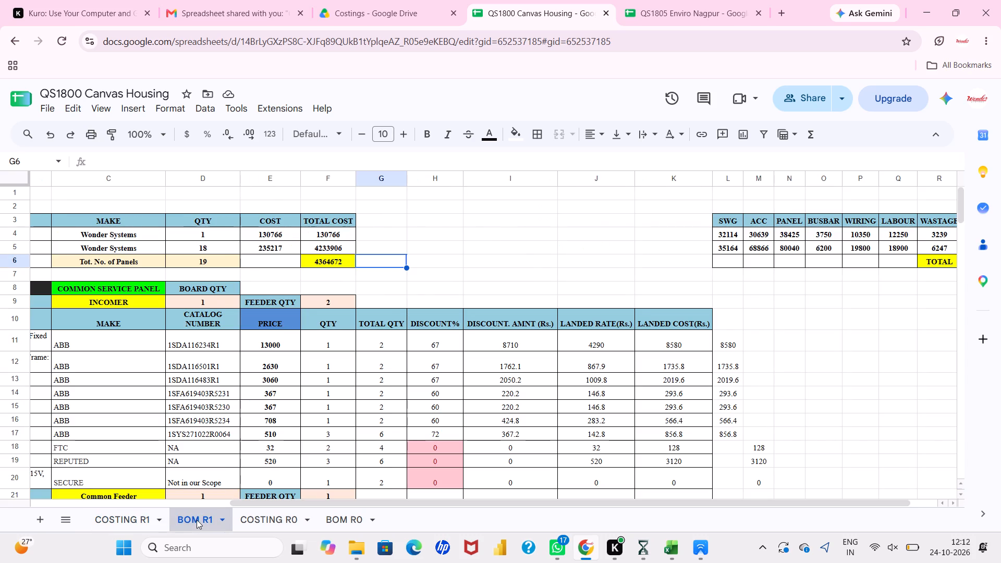
{"action": "left_click", "coordinate": [325, 521]}
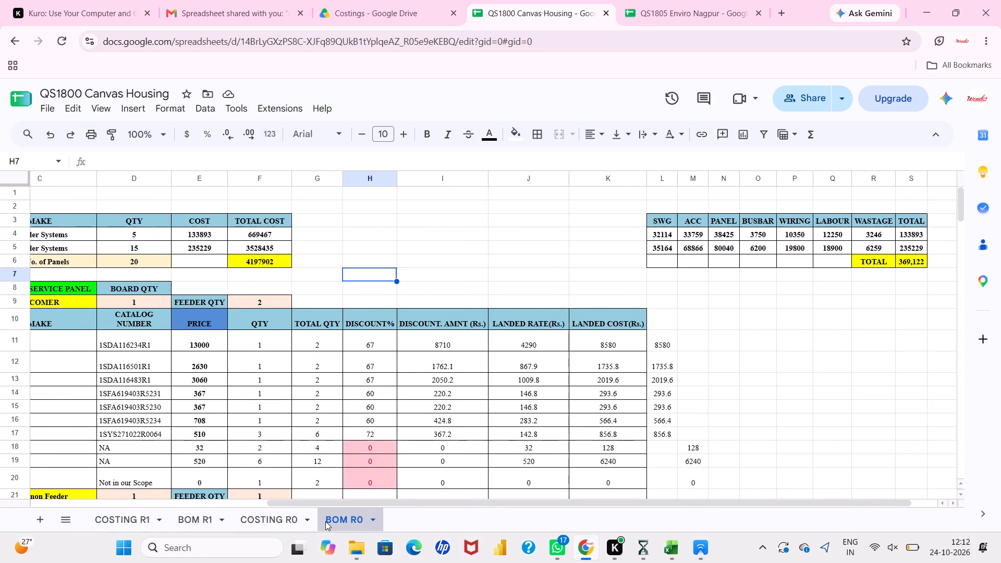
{"action": "left_click", "coordinate": [283, 521]}
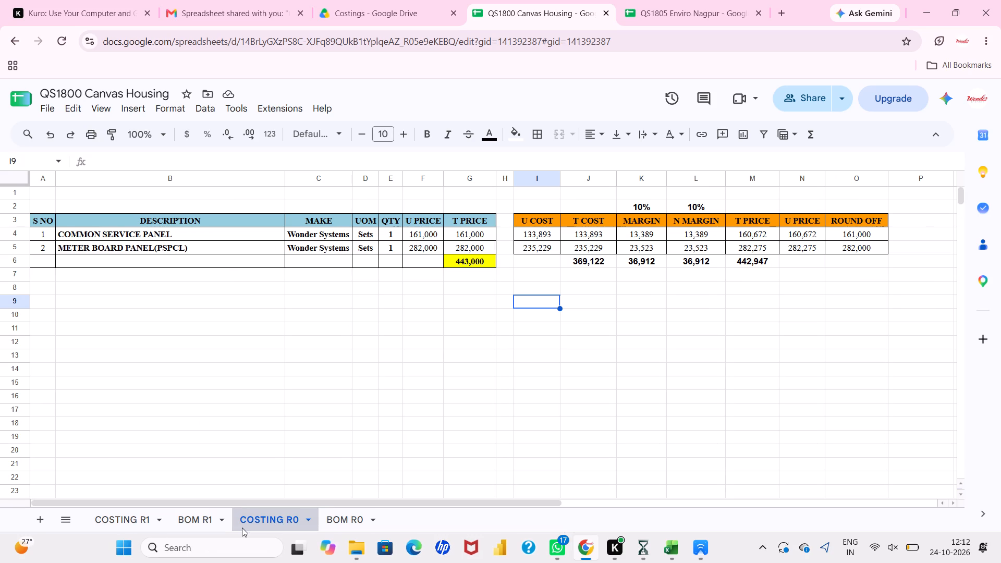
{"action": "left_click", "coordinate": [336, 516]}
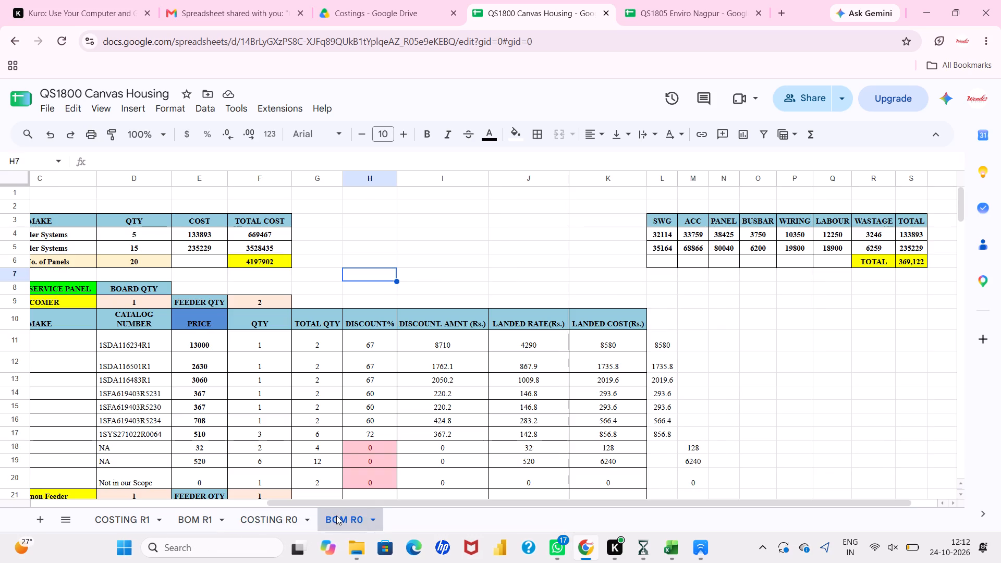
{"action": "scroll", "coordinate": [357, 378], "scroll_direction": "right", "scroll_amount": 1}
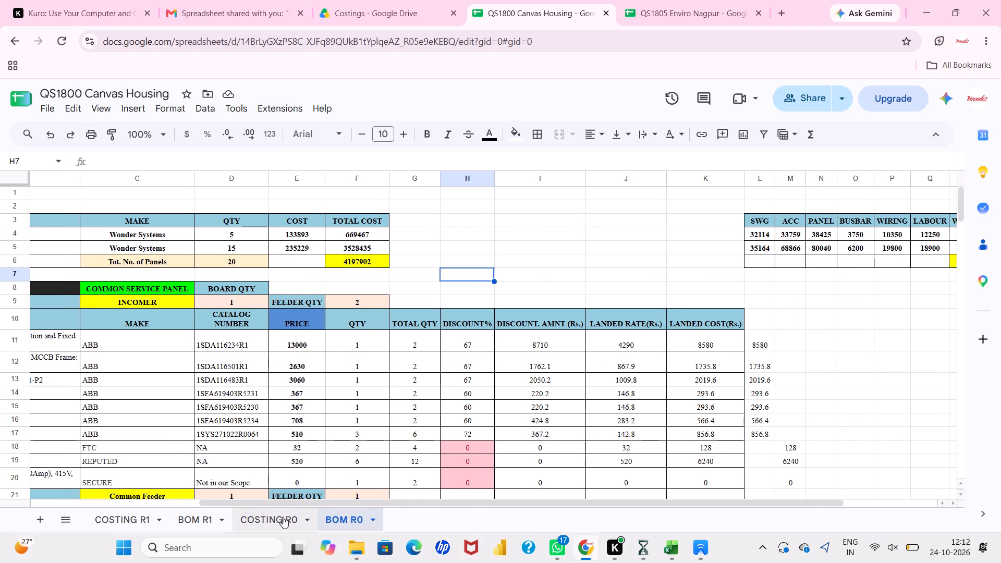
Inspect the panel quantities and T PRICE formulas for both panels in COSTING R0.
{"action": "left_click", "coordinate": [283, 517]}
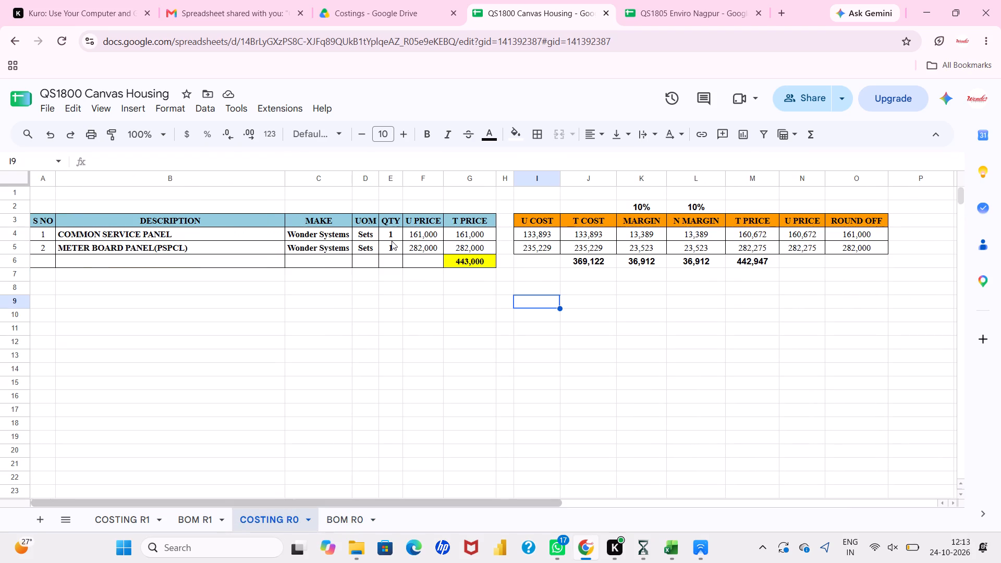
{"action": "left_click", "coordinate": [392, 241]}
{"action": "left_click", "coordinate": [392, 249]}
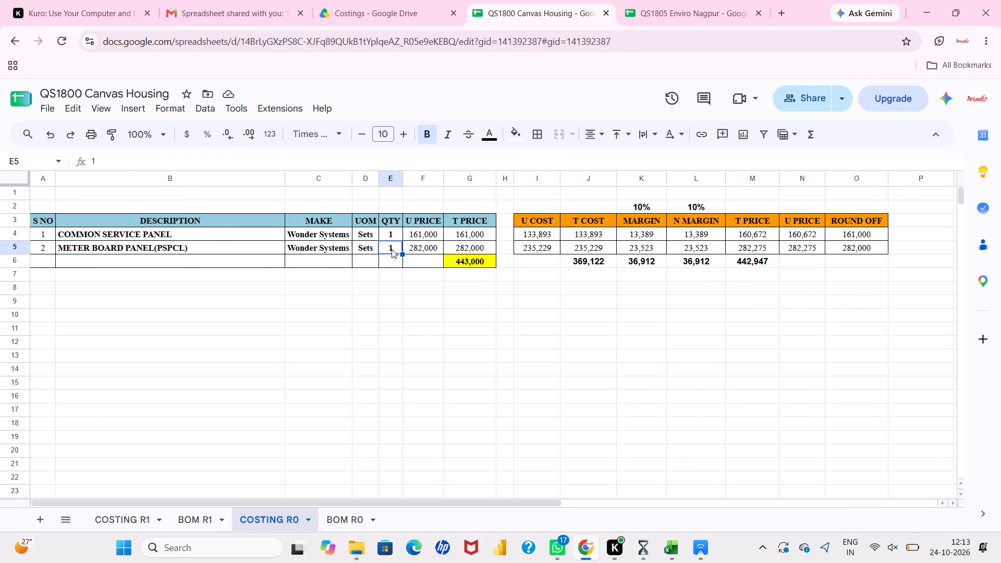
{"action": "left_click", "coordinate": [388, 234]}
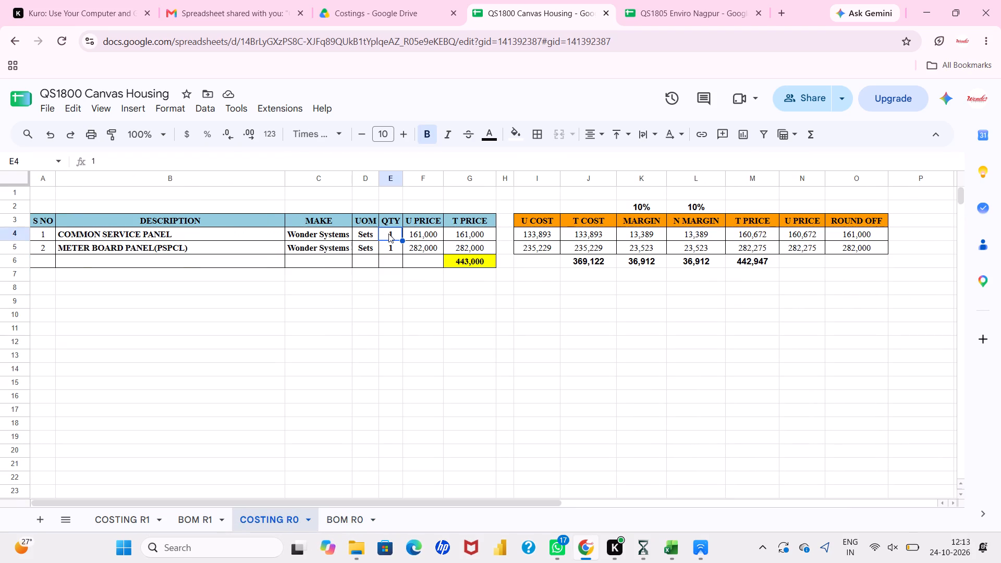
{"action": "double_click", "coordinate": [486, 234]}
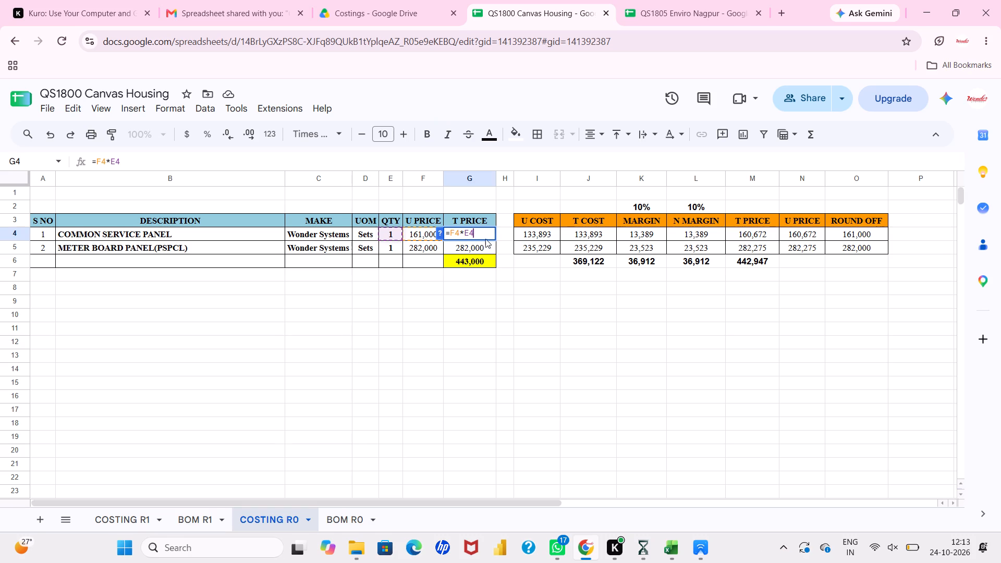
{"action": "double_click", "coordinate": [484, 245]}
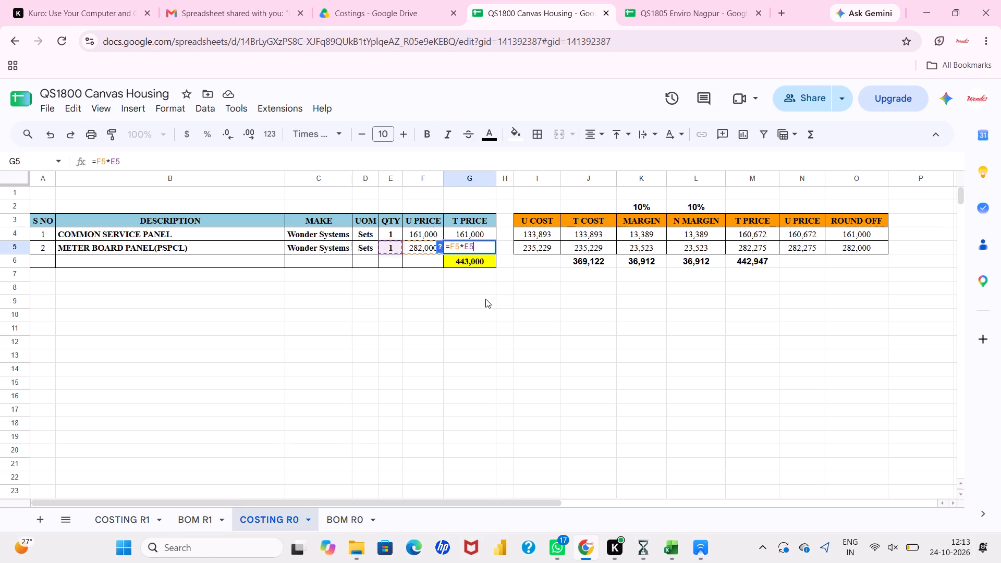
{"action": "left_click", "coordinate": [486, 300]}
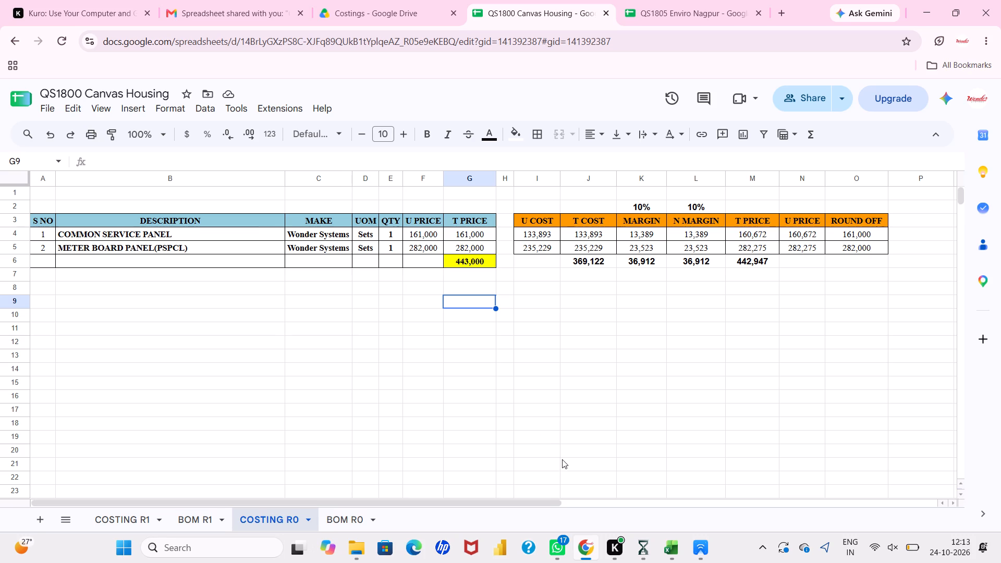
Open the 2460TCO QS1800 Canva Housing offer PDF dated 17.10.2026 from the Costings folder and examine its Scope of Supply quantities and prices.
{"action": "left_click", "coordinate": [356, 549]}
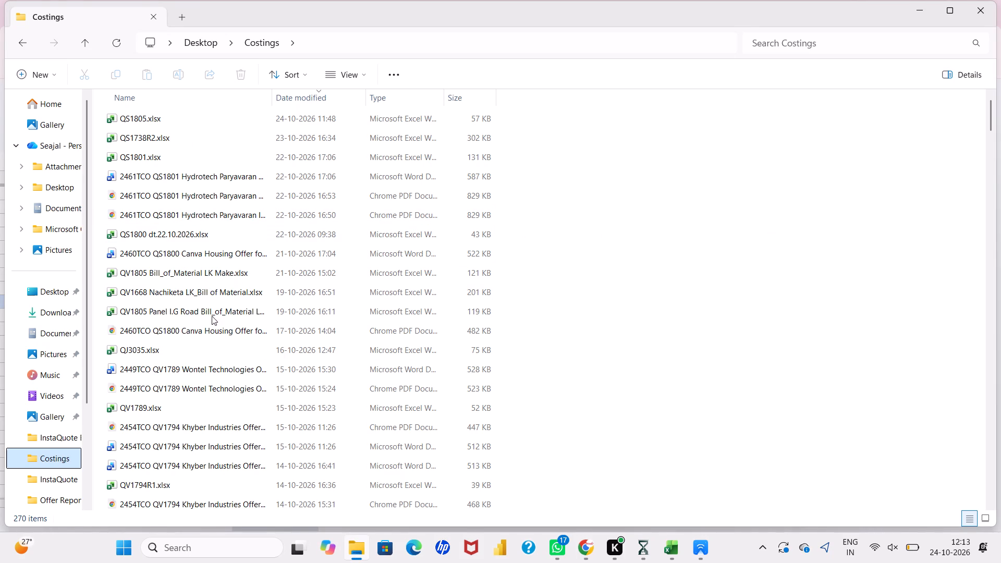
{"action": "double_click", "coordinate": [213, 333]}
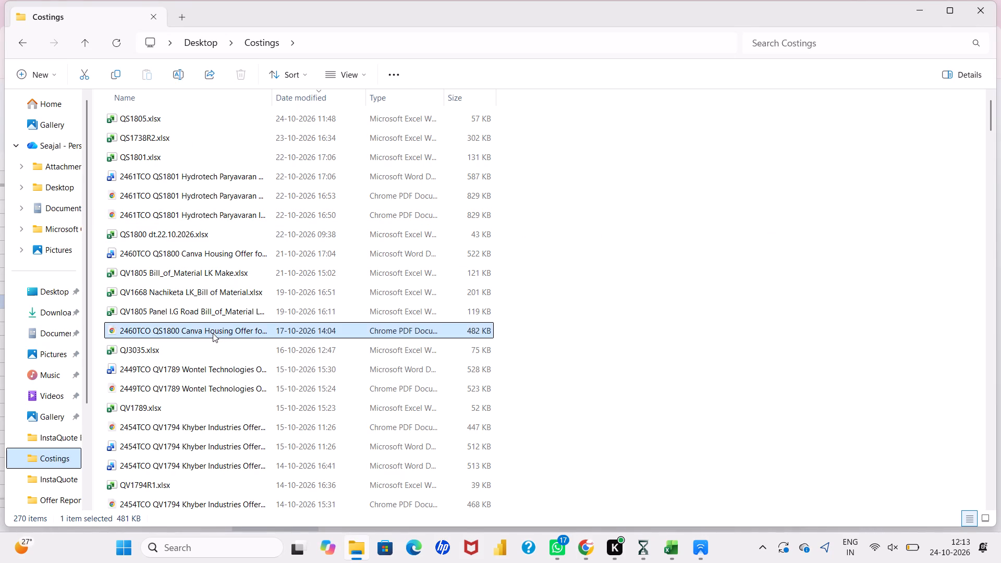
{"action": "scroll", "coordinate": [406, 324], "scroll_direction": "down", "scroll_amount": 9}
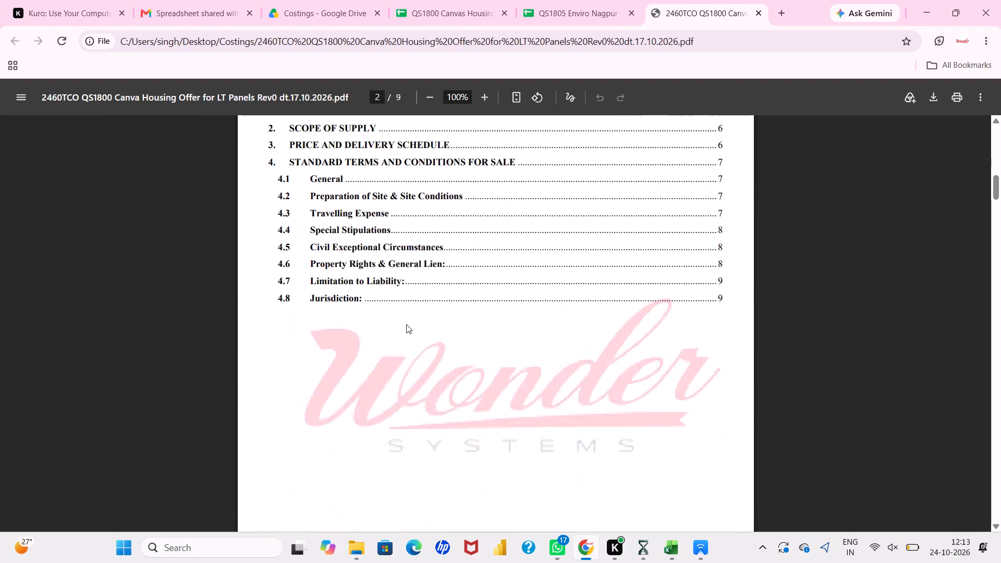
{"action": "scroll", "coordinate": [406, 324], "scroll_direction": "down", "scroll_amount": 19}
{"action": "scroll", "coordinate": [406, 324], "scroll_direction": "up", "scroll_amount": 8}
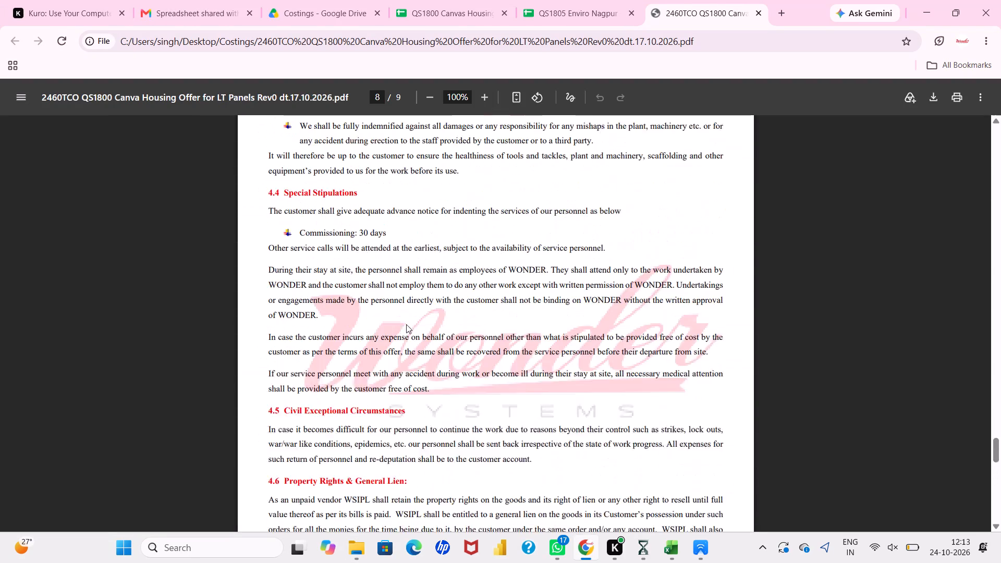
{"action": "scroll", "coordinate": [406, 324], "scroll_direction": "up", "scroll_amount": 4}
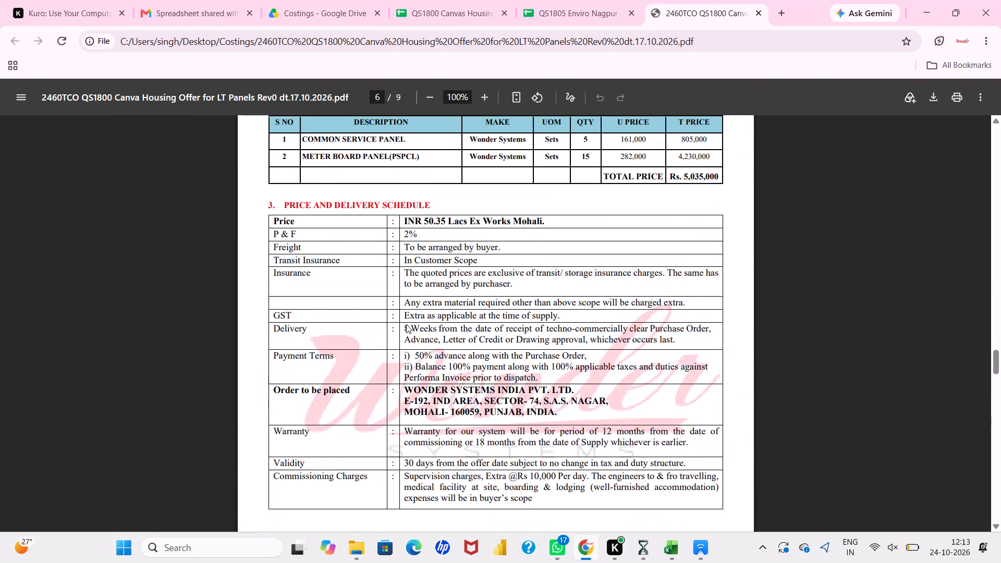
{"action": "scroll", "coordinate": [406, 324], "scroll_direction": "up", "scroll_amount": 2}
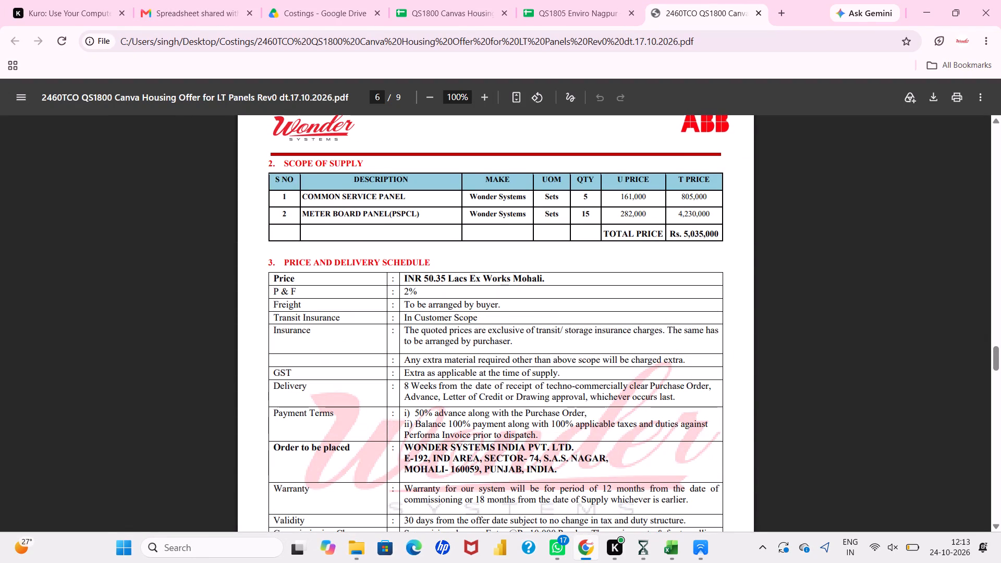